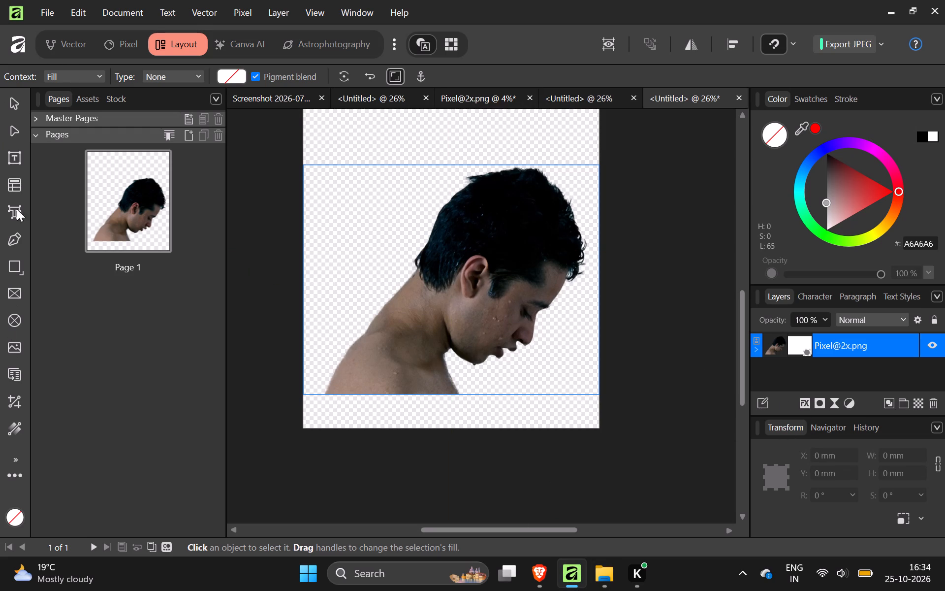
Switch the document to the Vector studio in Affinity and deselect the cut-out portrait image.
{"action": "left_click", "coordinate": [36, 43]}
{"action": "left_click", "coordinate": [97, 33]}
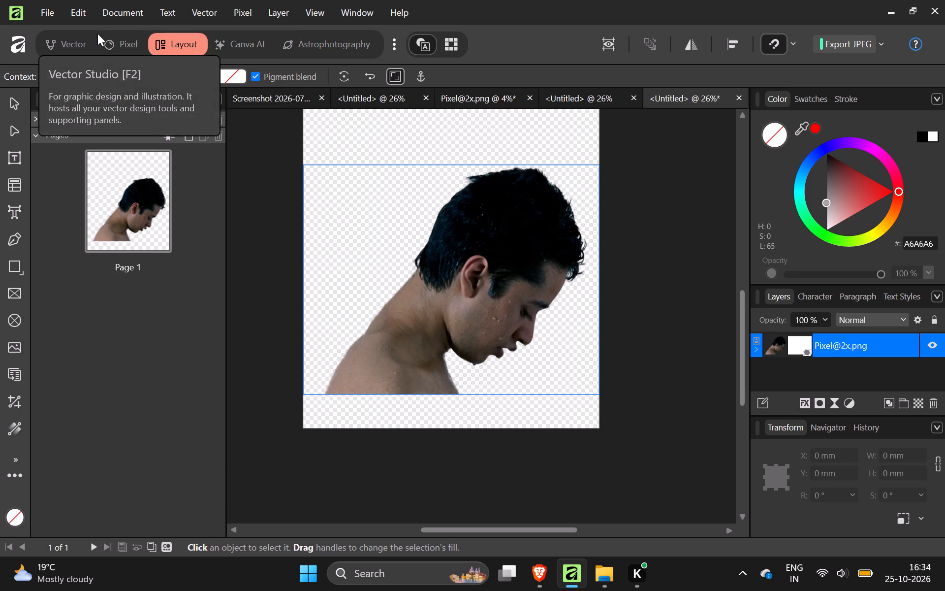
{"action": "left_click", "coordinate": [77, 43]}
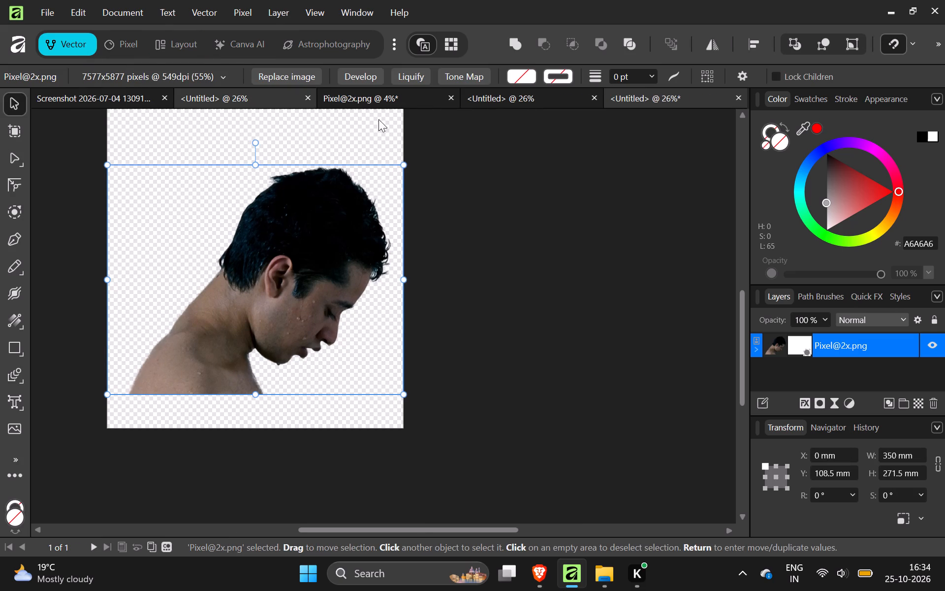
{"action": "left_click", "coordinate": [475, 216]}
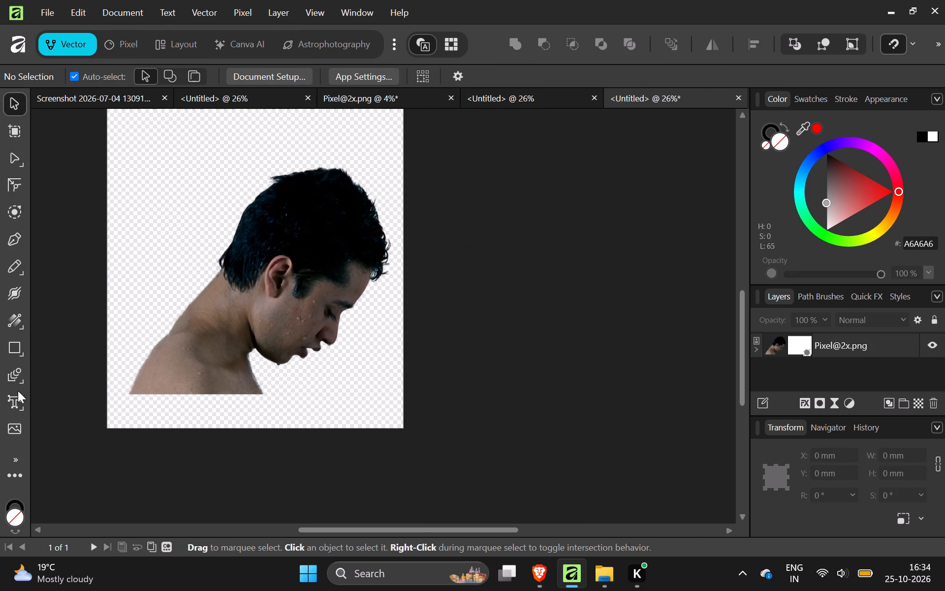
Activate the Artistic Text tool and set its font to Agency FB.
{"action": "left_click", "coordinate": [10, 401]}
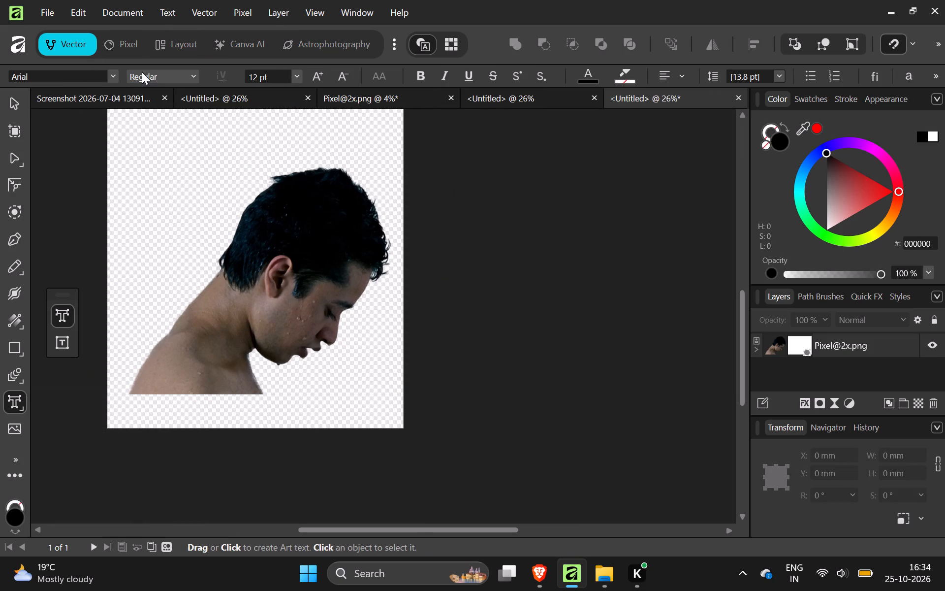
{"action": "left_click", "coordinate": [115, 72]}
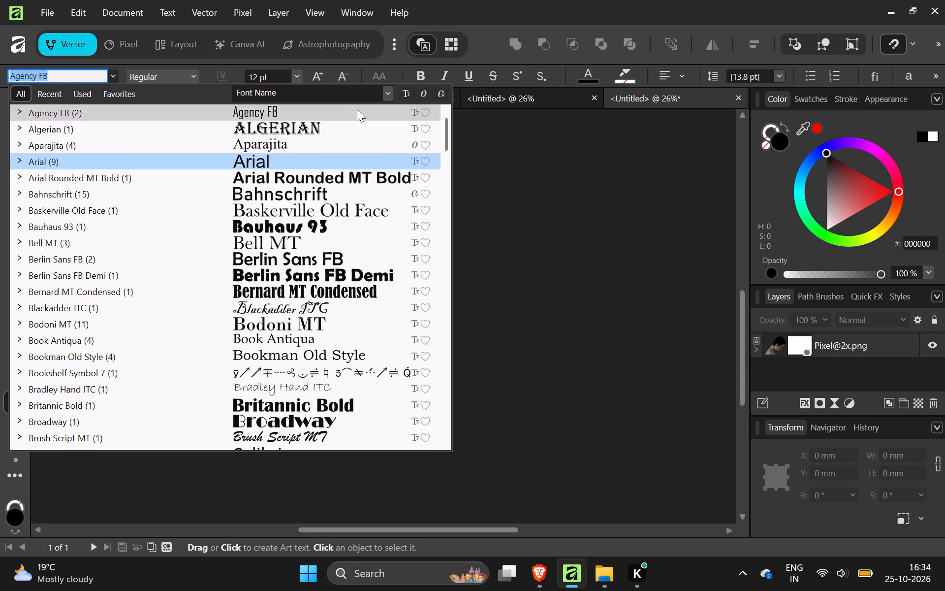
{"action": "left_click", "coordinate": [136, 110]}
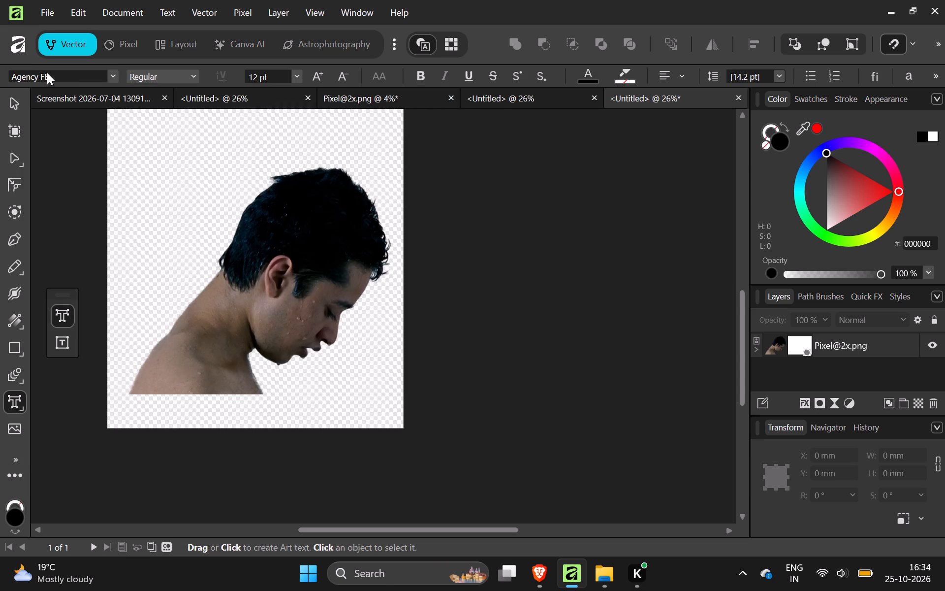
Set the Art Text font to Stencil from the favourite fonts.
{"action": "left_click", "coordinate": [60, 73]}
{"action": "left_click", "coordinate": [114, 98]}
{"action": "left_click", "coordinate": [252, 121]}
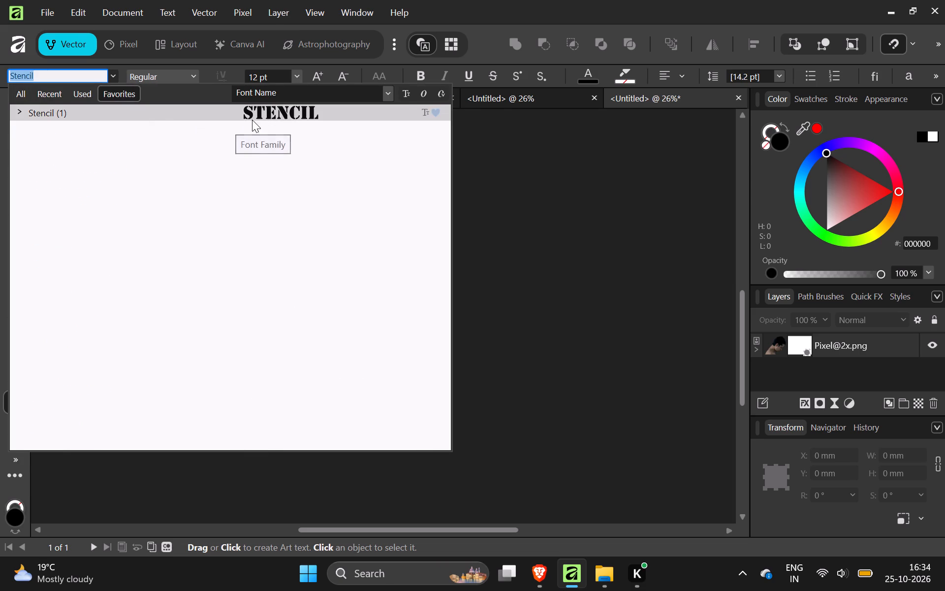
Choose Wide Latin from the full font list as the Art Text font.
{"action": "left_click", "coordinate": [75, 73]}
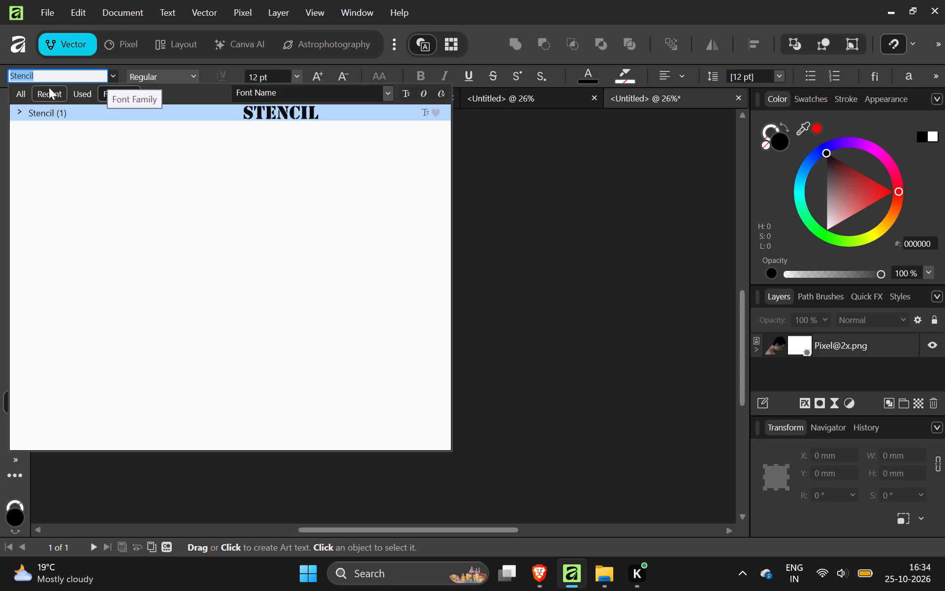
{"action": "left_click", "coordinate": [24, 95]}
{"action": "scroll", "coordinate": [317, 300], "scroll_direction": "down", "scroll_amount": 6}
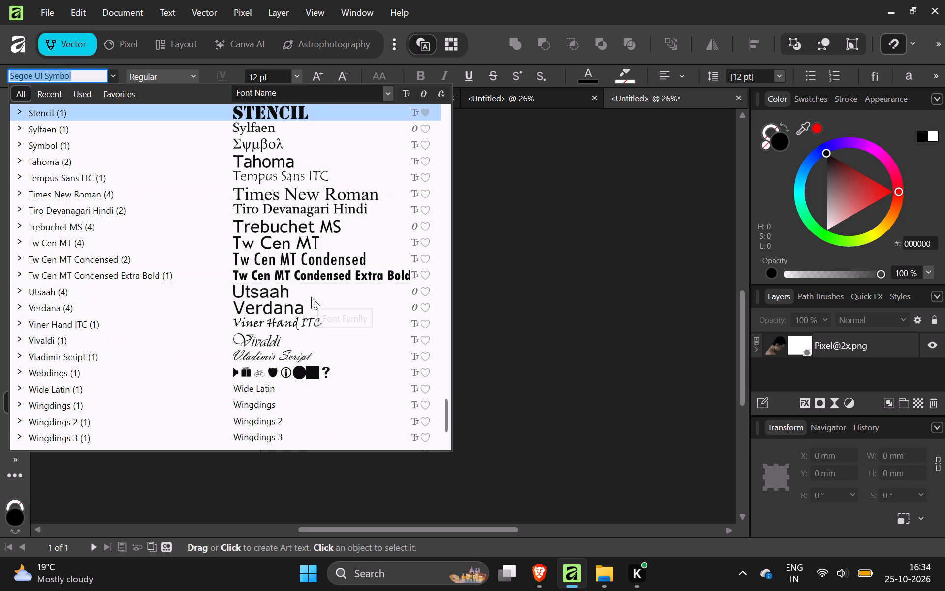
{"action": "scroll", "coordinate": [313, 304], "scroll_direction": "down", "scroll_amount": 7}
{"action": "scroll", "coordinate": [303, 346], "scroll_direction": "down", "scroll_amount": 9}
{"action": "left_click", "coordinate": [277, 358]}
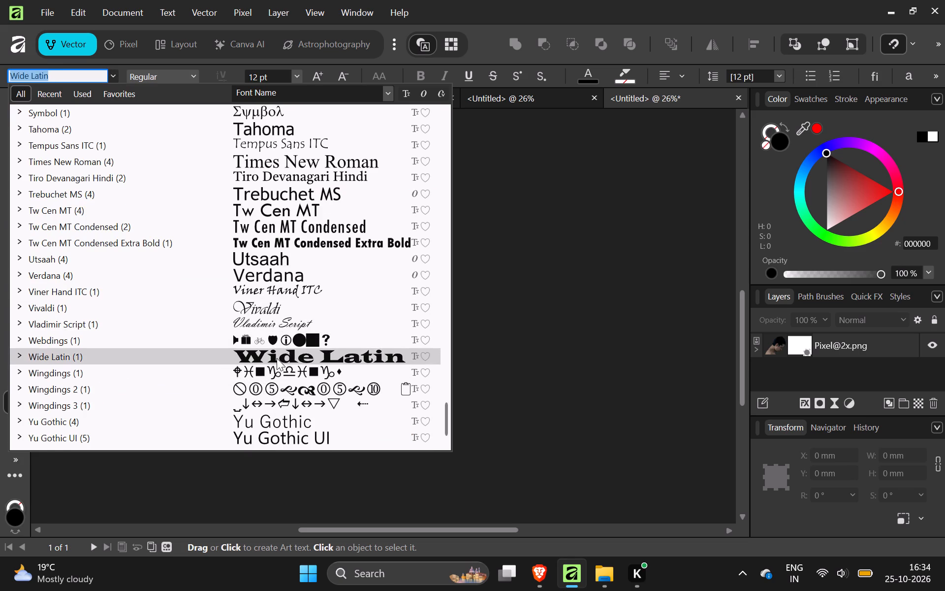
Add art text reading "Udaan" at 144 pt on the canvas, starting in the empty area beside the man's head.
{"action": "left_click", "coordinate": [169, 226]}
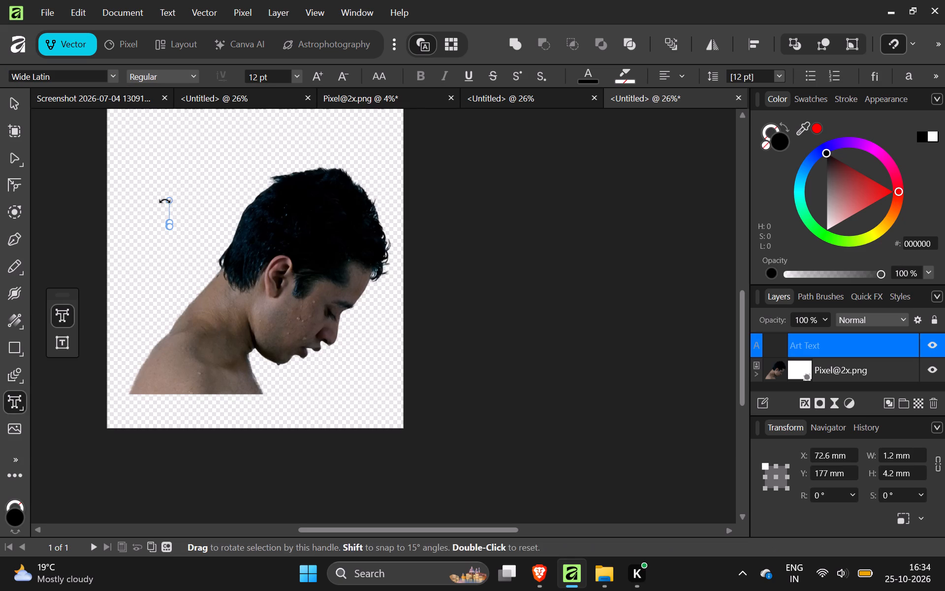
{"action": "key", "text": "shift+u"}
{"action": "key", "text": "shift+BackSpace"}
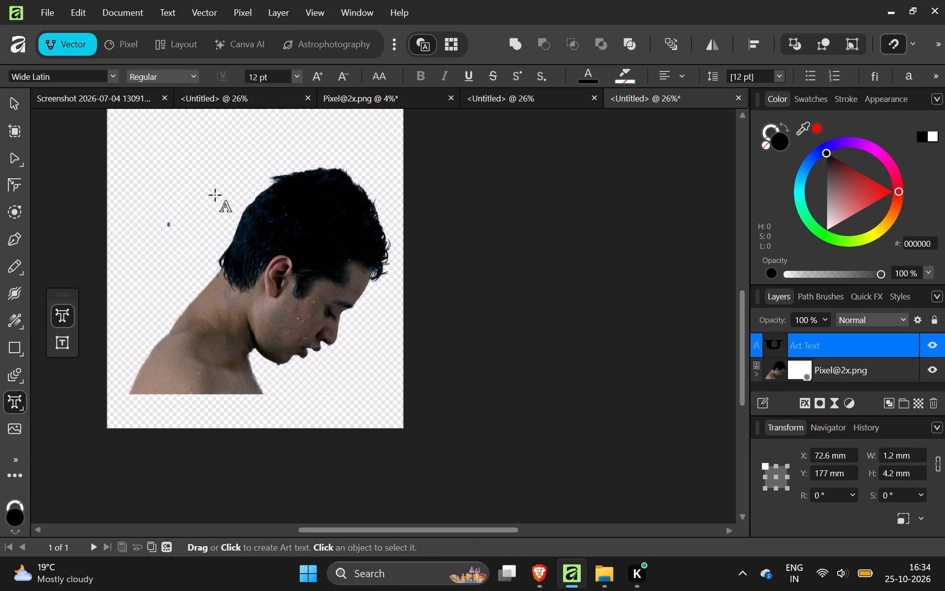
{"action": "left_click", "coordinate": [291, 76]}
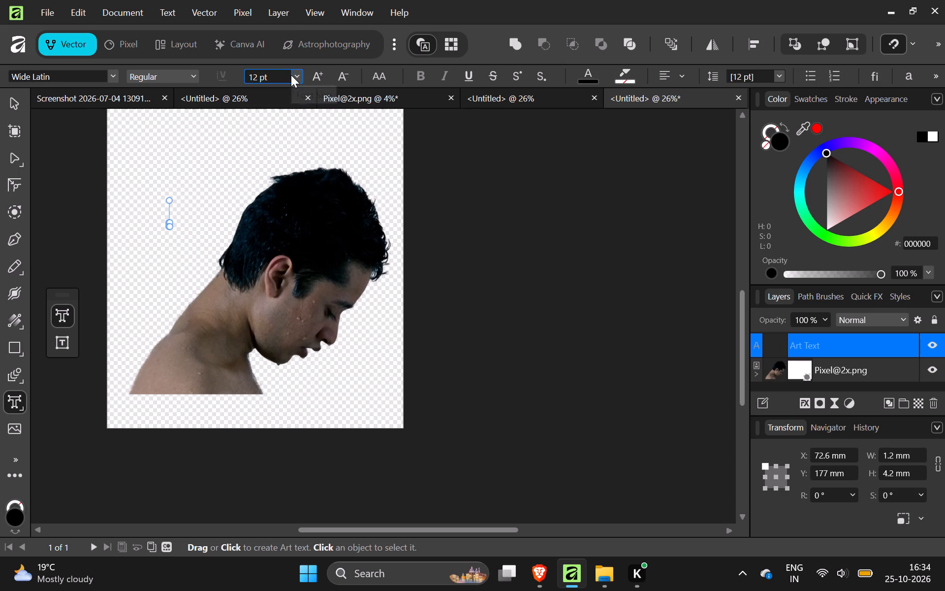
{"action": "left_click", "coordinate": [296, 76]}
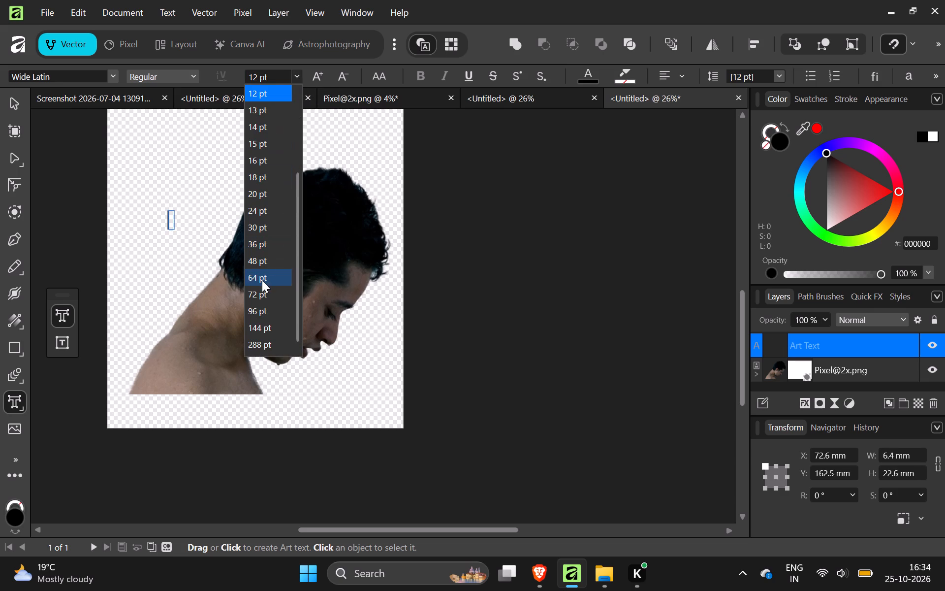
{"action": "left_click", "coordinate": [254, 330]}
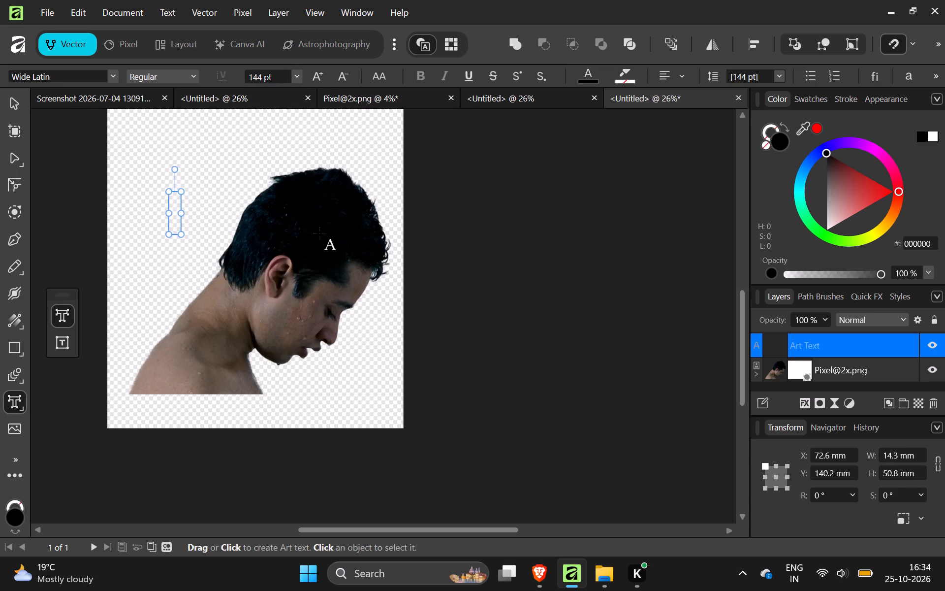
{"action": "type", "text": "Udaan"}
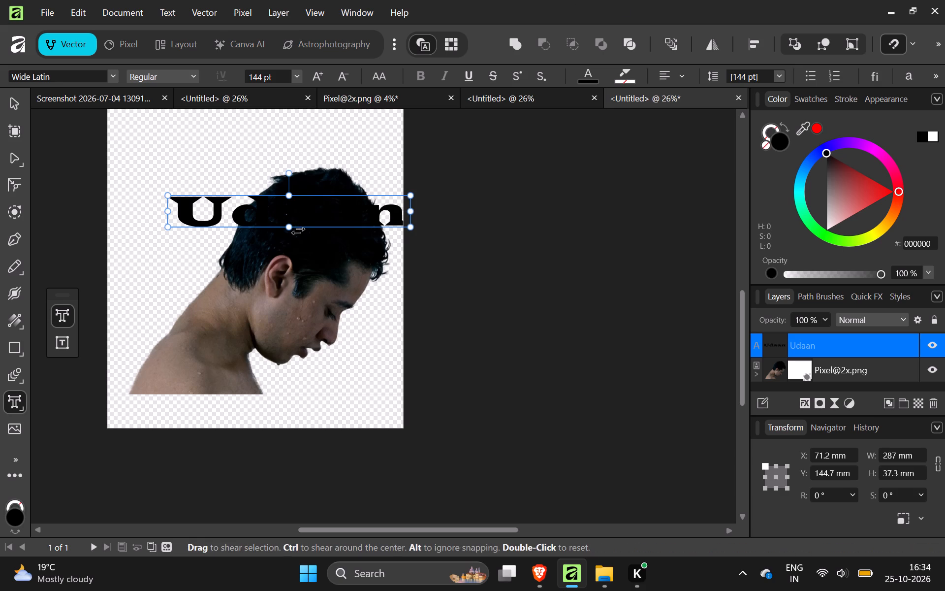
Move the "Udaan" text within the canvas width, across the head, to about X 17.1 mm, Y 152.3 mm.
{"action": "left_click_drag", "start_coordinate": [300, 228], "coordinate": [260, 260]}
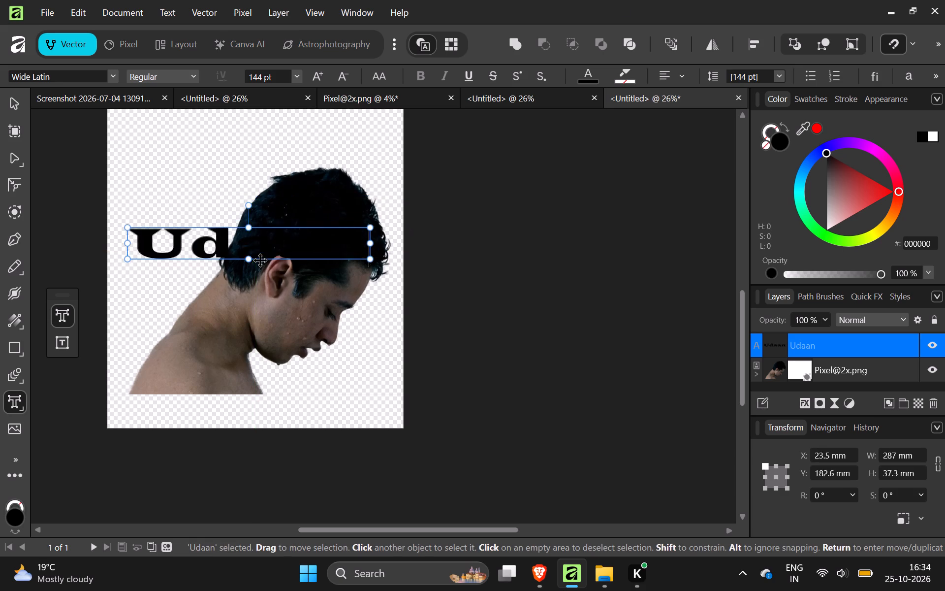
{"action": "left_click_drag", "start_coordinate": [260, 260], "coordinate": [254, 234]}
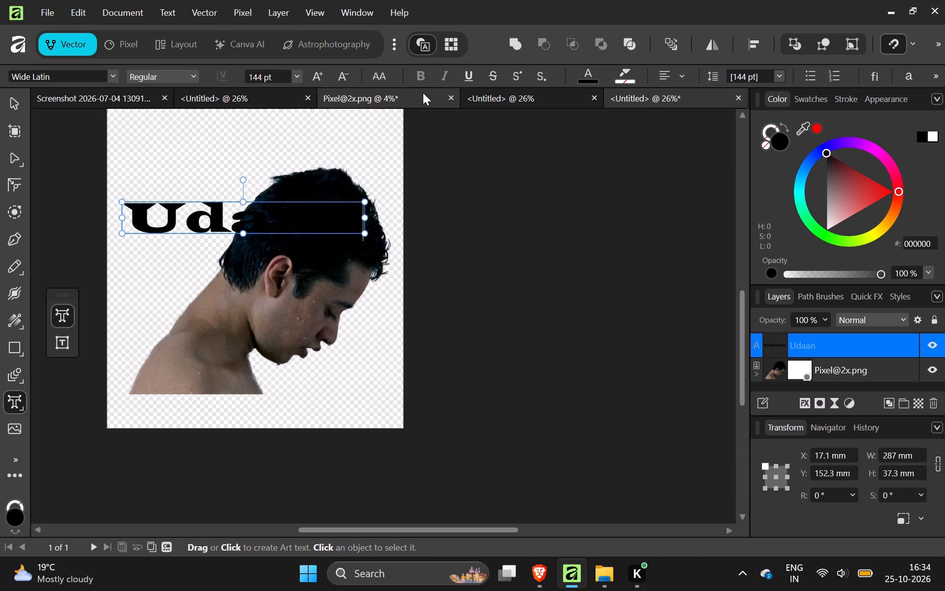
Select all of the "Udaan" text and change its font colour to blue 00B7E3.
{"action": "left_click", "coordinate": [591, 74]}
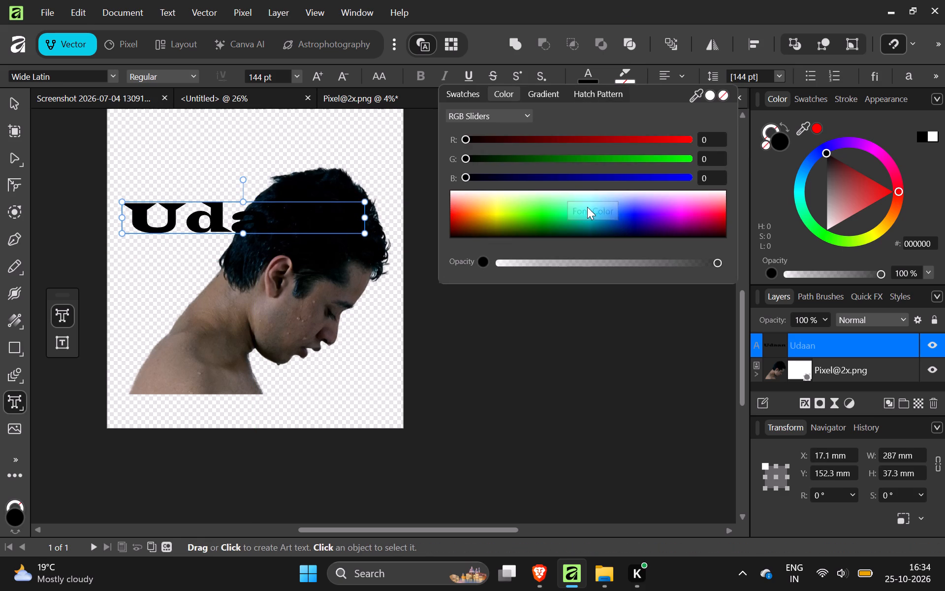
{"action": "left_click", "coordinate": [590, 216]}
{"action": "left_click", "coordinate": [591, 206]}
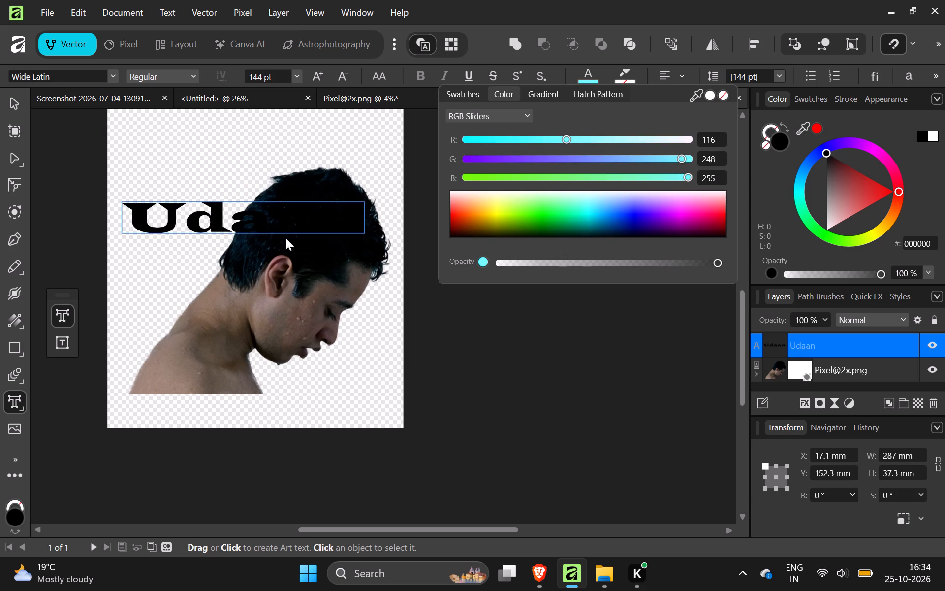
{"action": "double_click", "coordinate": [217, 213]}
{"action": "key", "text": "ctrl+a"}
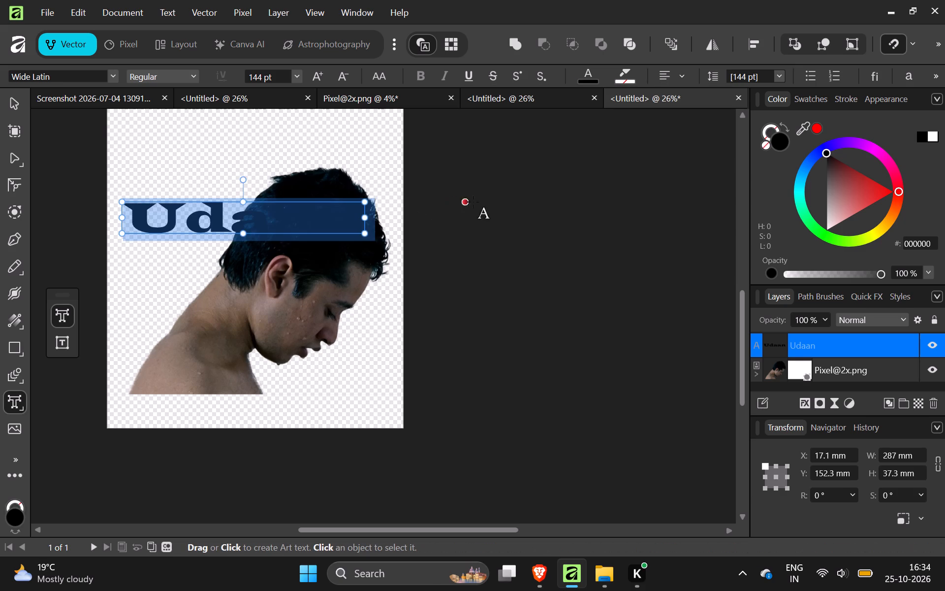
{"action": "left_click", "coordinate": [593, 74]}
{"action": "left_click", "coordinate": [598, 213]}
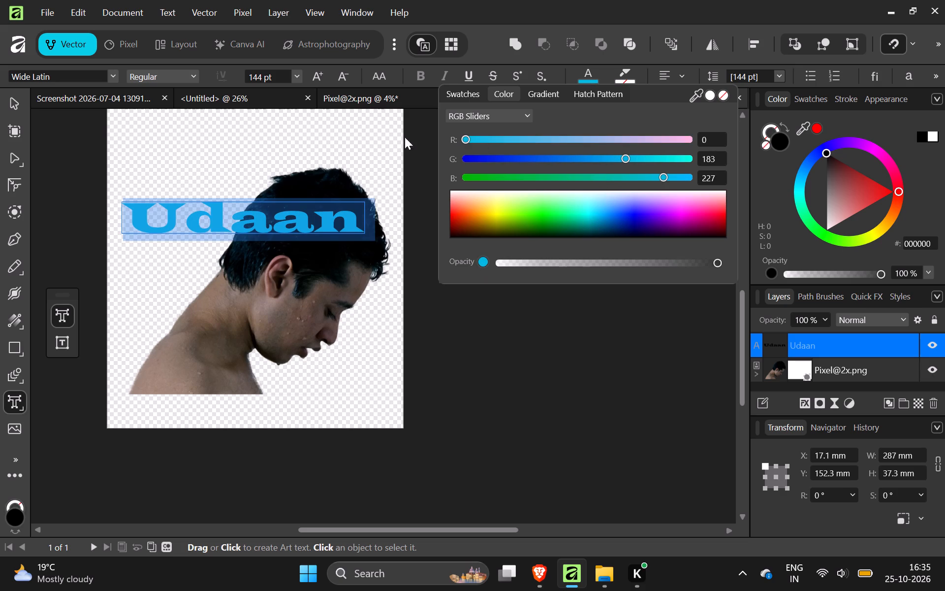
{"action": "left_click", "coordinate": [282, 155]}
{"action": "left_click", "coordinate": [228, 223]}
{"action": "left_click", "coordinate": [231, 224]}
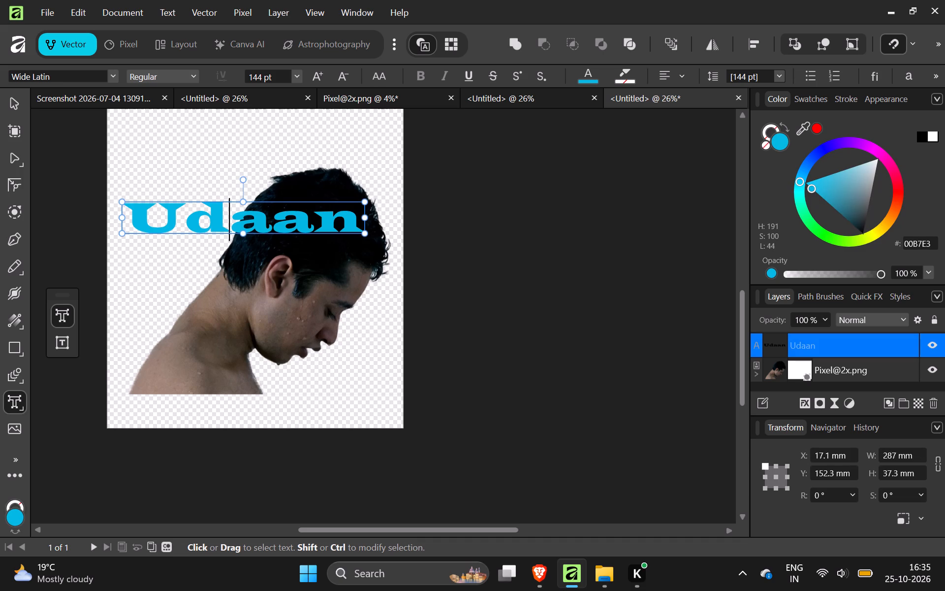
Switch to the Brave browser and search for "udaan movie dialogues and quotes" in a new tab.
{"action": "key", "text": "alt+Tab"}
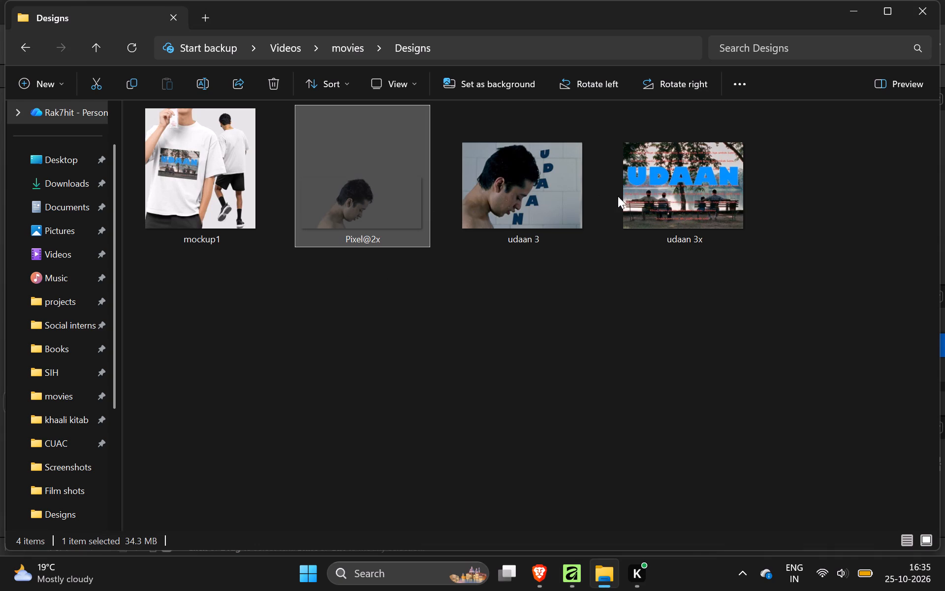
{"action": "key", "text": "alt+Tab"}
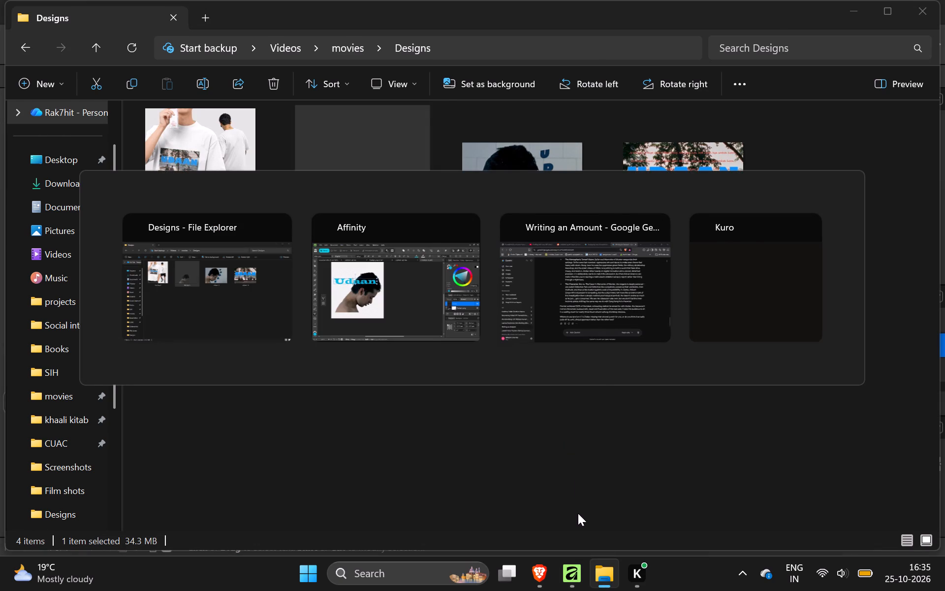
{"action": "key", "text": "alt+Tab"}
{"action": "left_click", "coordinate": [771, 8]}
{"action": "type", "text": "udaan"}
{"action": "key", "text": "Return"}
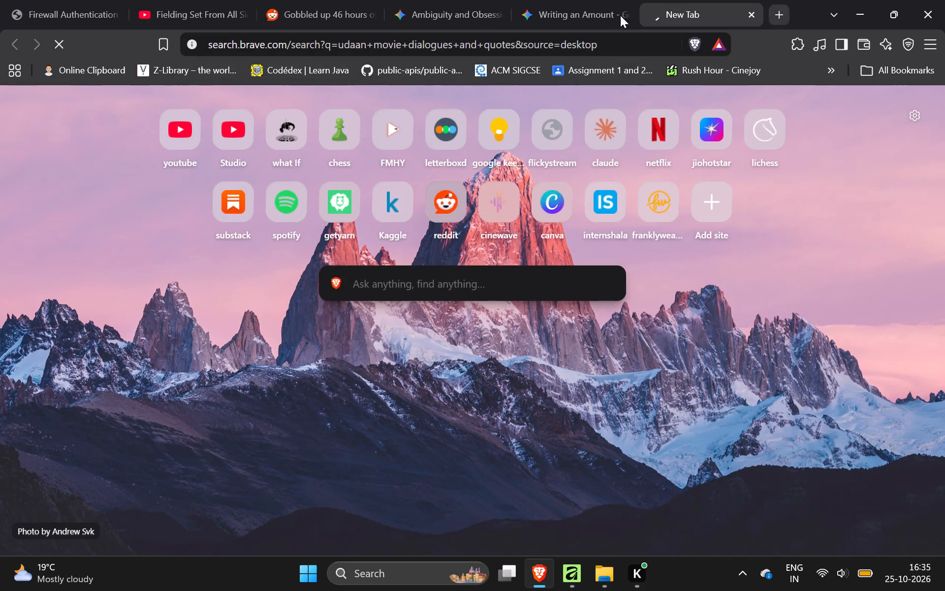
Open the Filmy Quotes and Glamsham results for Udaan dialogues in separate new tabs.
{"action": "left_click_drag", "start_coordinate": [370, 112], "coordinate": [132, 131]}
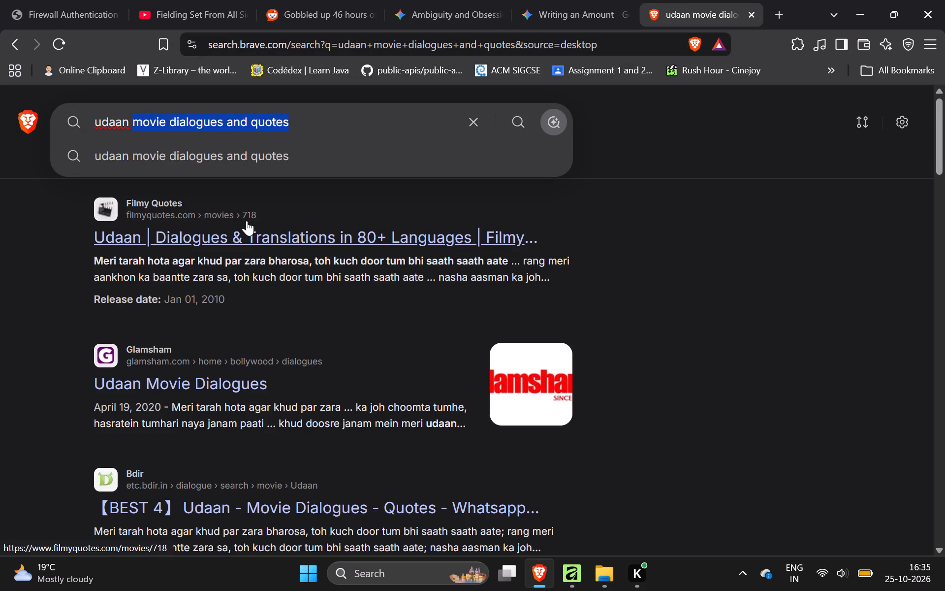
{"action": "left_click_drag", "start_coordinate": [246, 238], "coordinate": [942, 0]}
{"action": "left_click", "coordinate": [614, 0]}
{"action": "left_click_drag", "start_coordinate": [220, 397], "coordinate": [755, 182]}
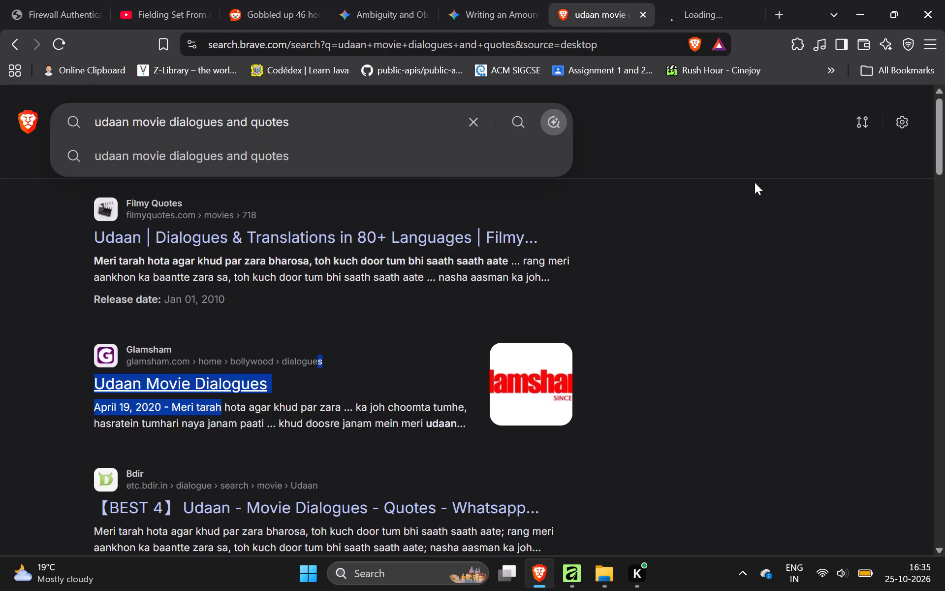
{"action": "left_click_drag", "start_coordinate": [755, 182], "coordinate": [744, 233]}
{"action": "left_click", "coordinate": [347, 437]}
{"action": "left_click_drag", "start_coordinate": [233, 375], "coordinate": [944, 0]}
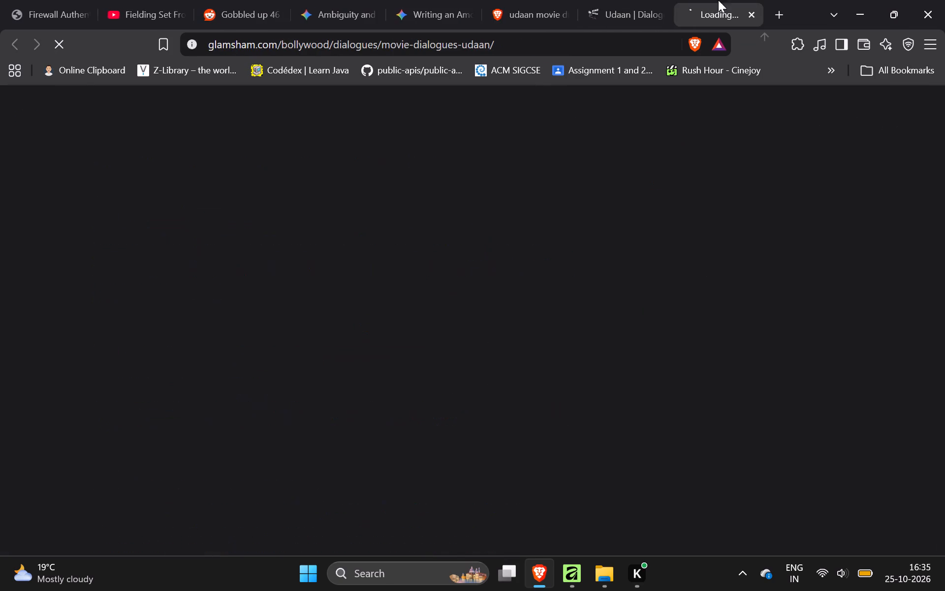
Return to the search results, shorten the query to "udaan movie" and look over the new results.
{"action": "left_click", "coordinate": [516, 0]}
{"action": "left_click", "coordinate": [179, 133]}
{"action": "left_click_drag", "start_coordinate": [179, 133], "coordinate": [293, 119]}
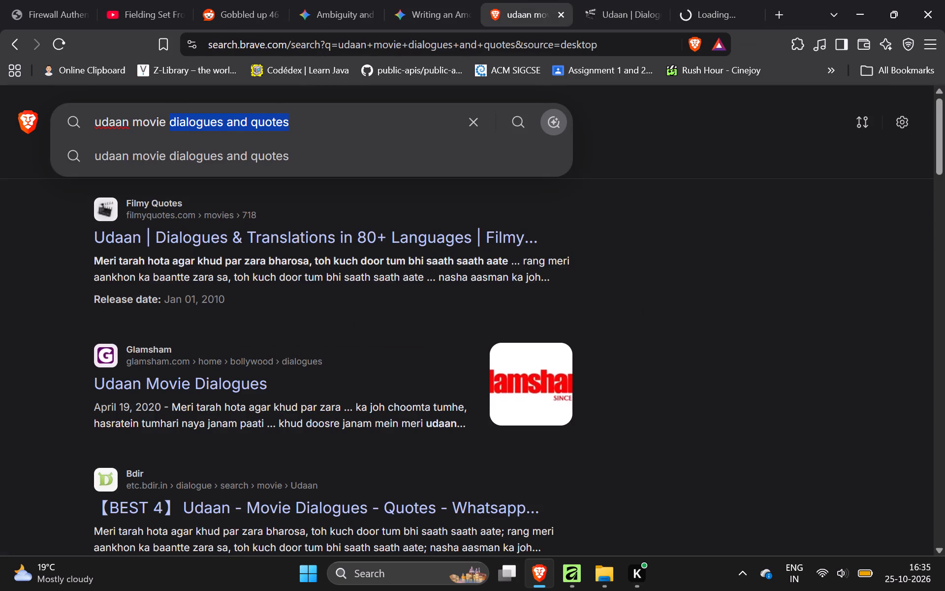
{"action": "key", "text": "BackSpace"}
{"action": "key", "text": "Return"}
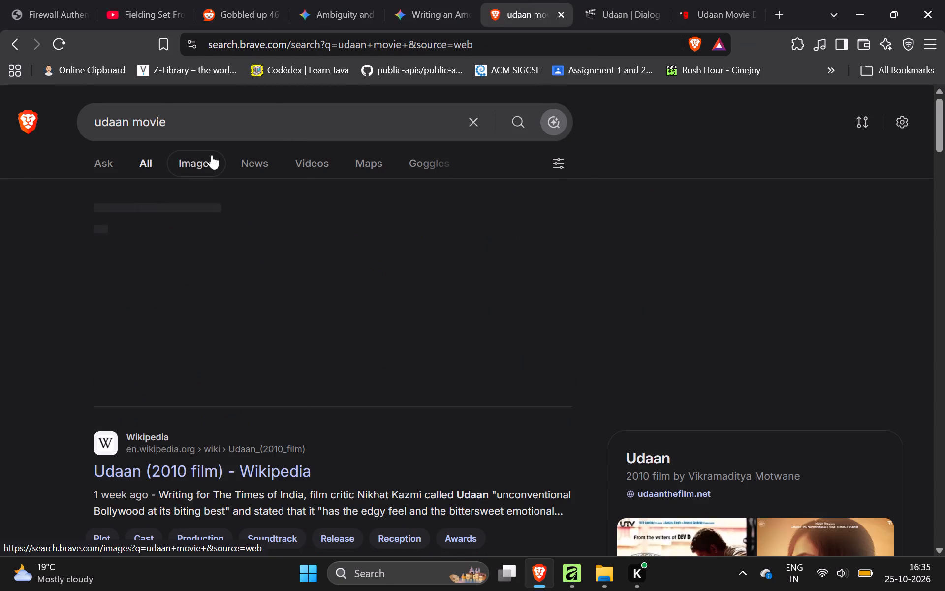
{"action": "scroll", "coordinate": [578, 329], "scroll_direction": "down", "scroll_amount": 3}
Switch to Affinity, select all of the "Udaan" text and change its font colour to blue 0096C9.
{"action": "key", "text": "alt+Tab"}
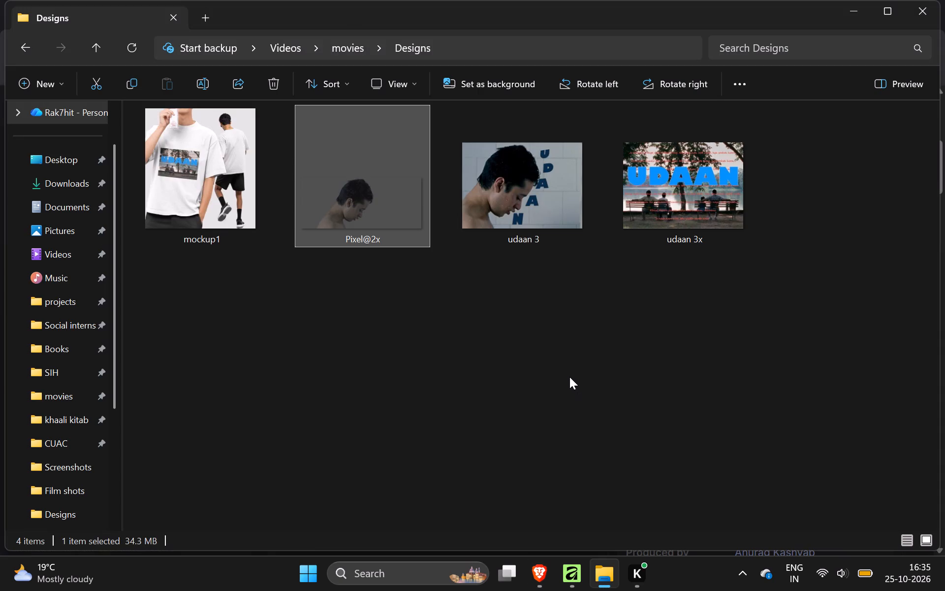
{"action": "key", "text": "alt+Tab"}
{"action": "key", "text": "alt+Tab"}
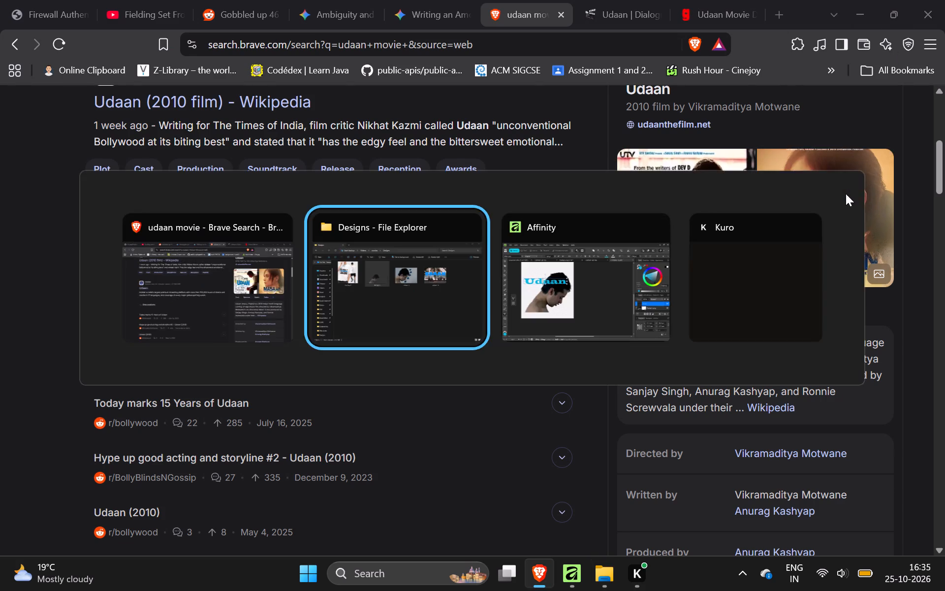
{"action": "key", "text": "alt+Tab"}
{"action": "key", "text": "alt+Tab"}
{"action": "key", "text": "alt+Tab"}
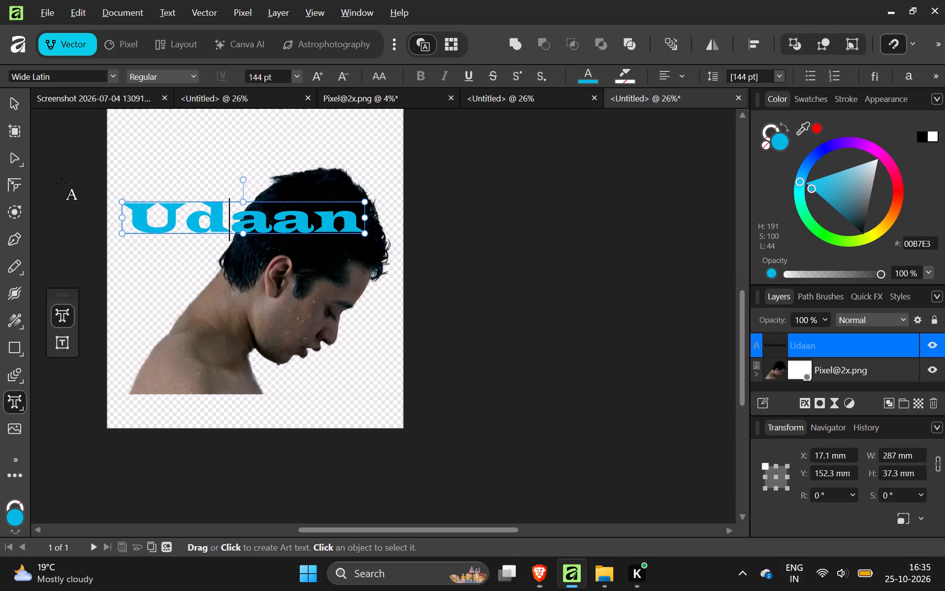
{"action": "left_click", "coordinate": [160, 211]}
{"action": "left_click_drag", "start_coordinate": [160, 211], "coordinate": [317, 212]}
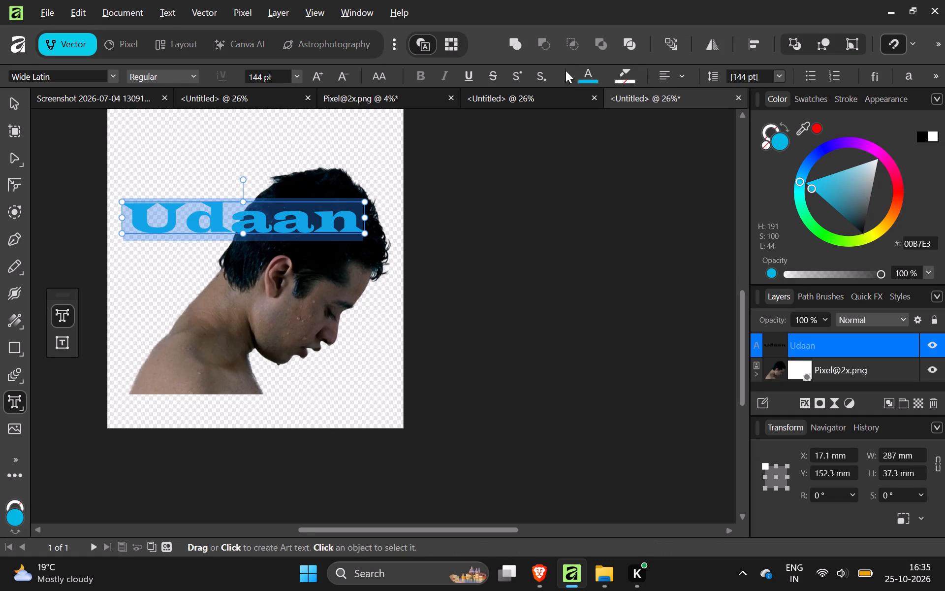
{"action": "left_click", "coordinate": [585, 78]}
{"action": "left_click_drag", "start_coordinate": [594, 218], "coordinate": [592, 217]}
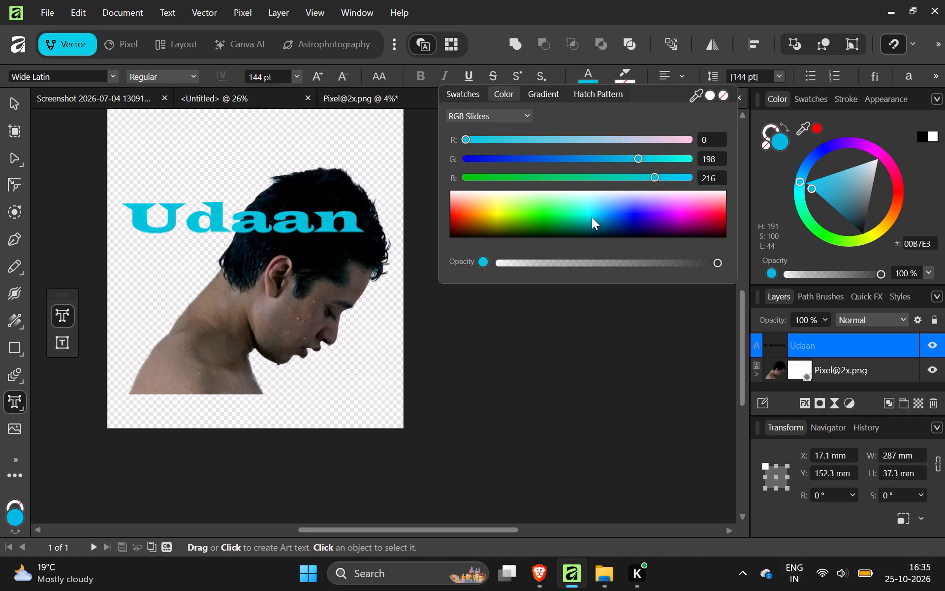
{"action": "left_click_drag", "start_coordinate": [592, 217], "coordinate": [600, 219]}
Compare the title's blue in Affinity with the Udaan poster shown in the Brave search results.
{"action": "key", "text": "alt+Tab"}
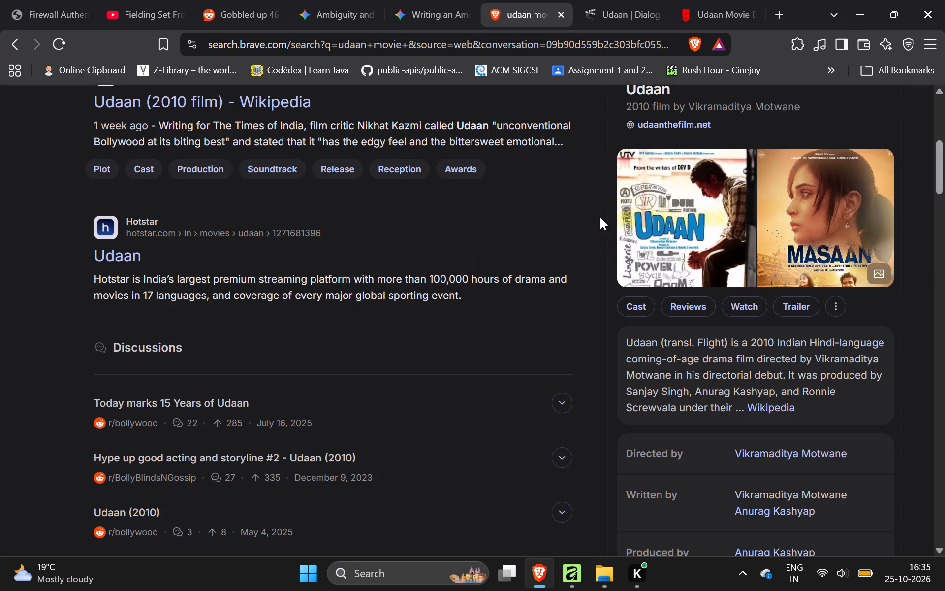
{"action": "key", "text": "alt+Tab"}
{"action": "left_click", "coordinate": [601, 256]}
{"action": "key", "text": "alt+Tab"}
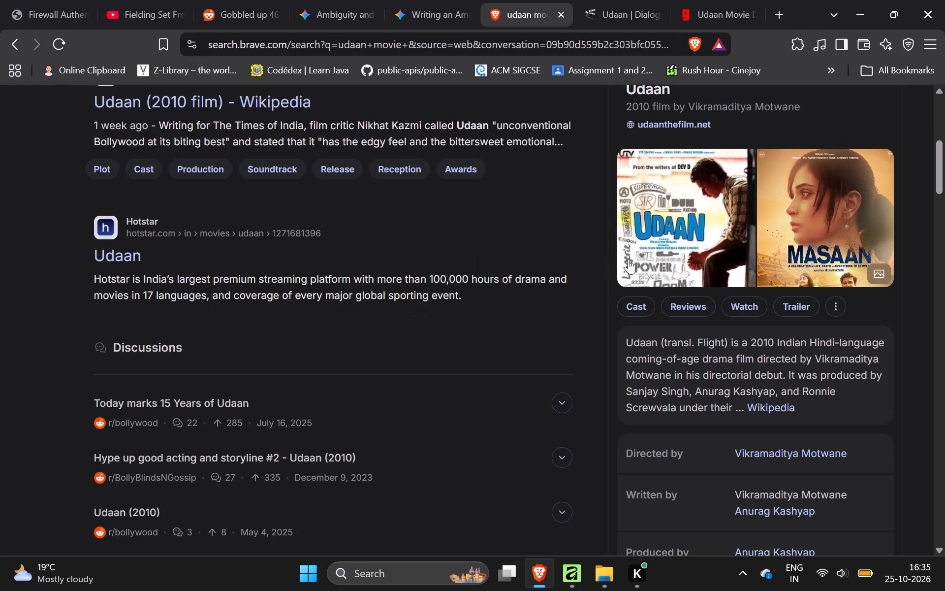
{"action": "key", "text": "alt+Tab"}
{"action": "left_click", "coordinate": [132, 214]}
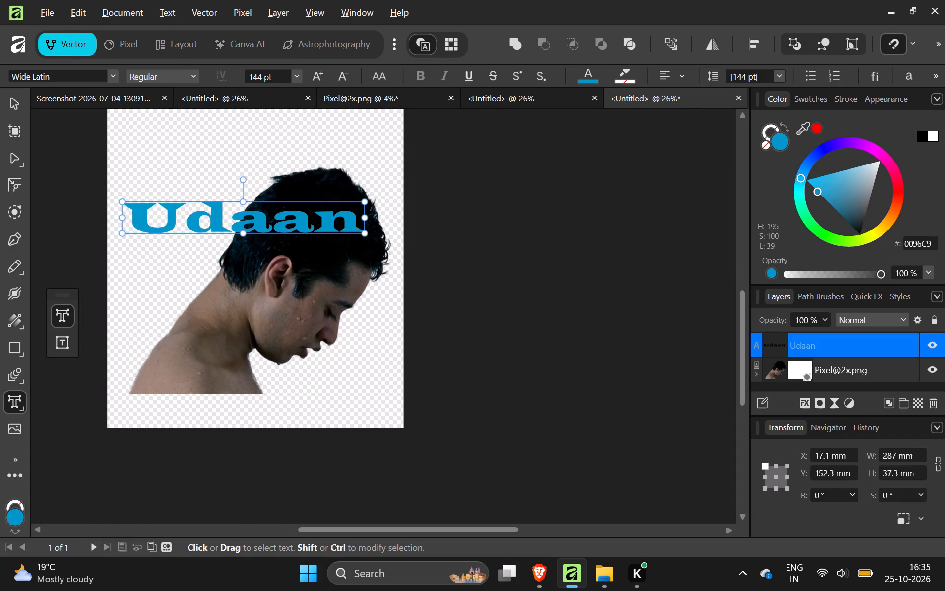
{"action": "key", "text": "alt+Tab"}
{"action": "key", "text": "alt+Tab"}
Switch to Brave, show the image results for "udaan movie" and open the amazon.com Udaan poster preview.
{"action": "key", "text": "alt+Tab"}
{"action": "scroll", "coordinate": [215, 102], "scroll_direction": "up", "scroll_amount": 6}
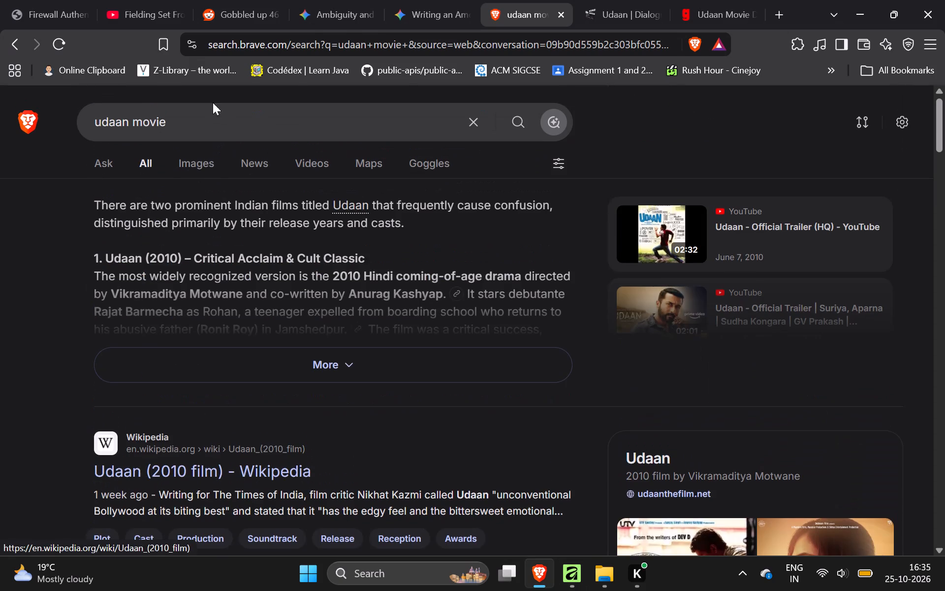
{"action": "left_click", "coordinate": [192, 164]}
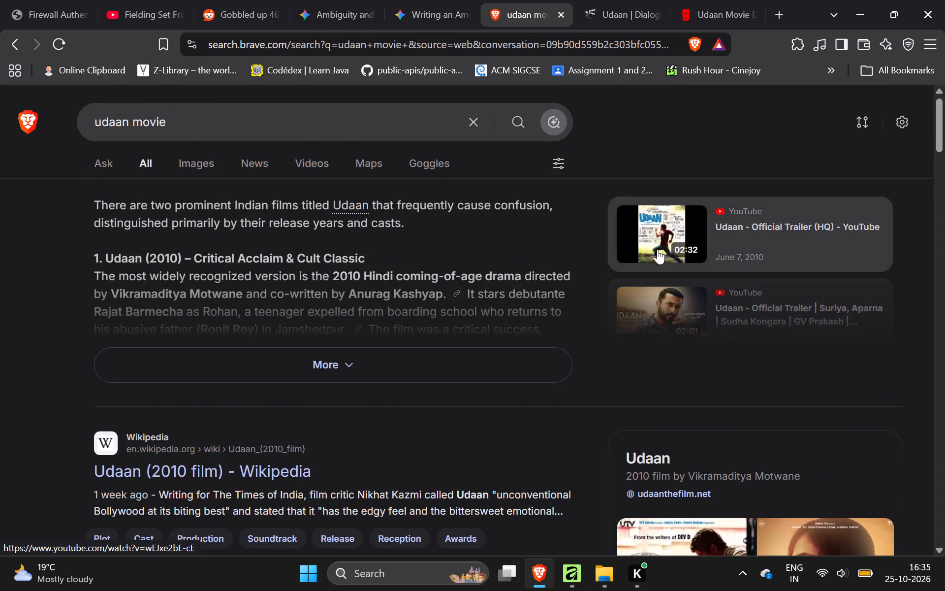
{"action": "scroll", "coordinate": [482, 279], "scroll_direction": "down", "scroll_amount": 2}
{"action": "scroll", "coordinate": [482, 283], "scroll_direction": "up", "scroll_amount": 3}
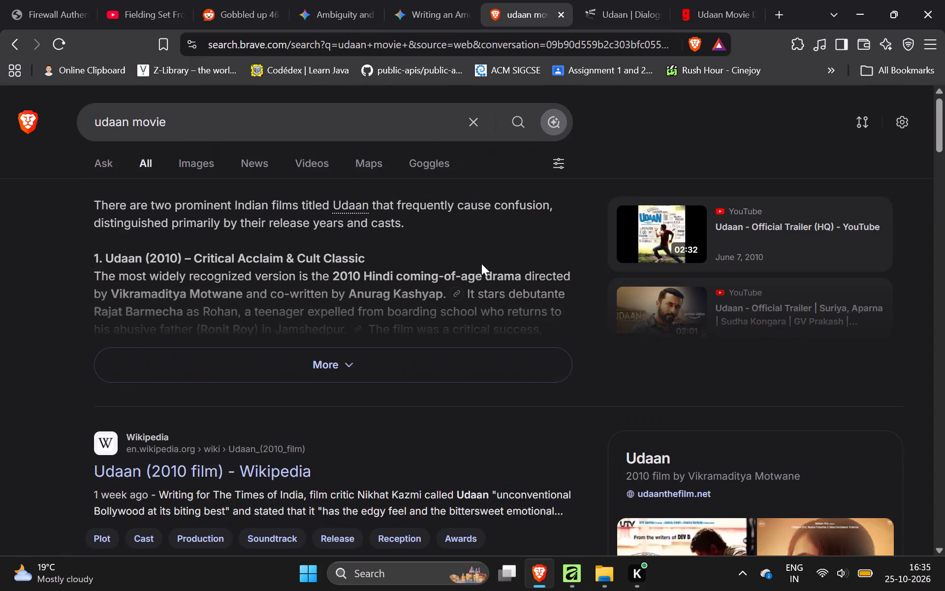
{"action": "left_click", "coordinate": [199, 158]}
{"action": "key", "text": "alt+Tab"}
{"action": "key", "text": "alt+Tab"}
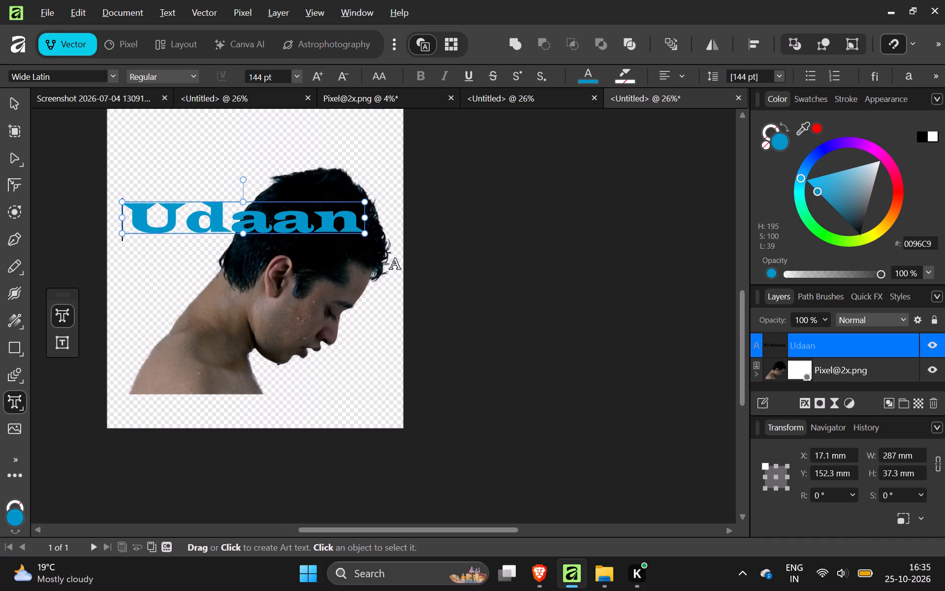
{"action": "left_click", "coordinate": [36, 253]}
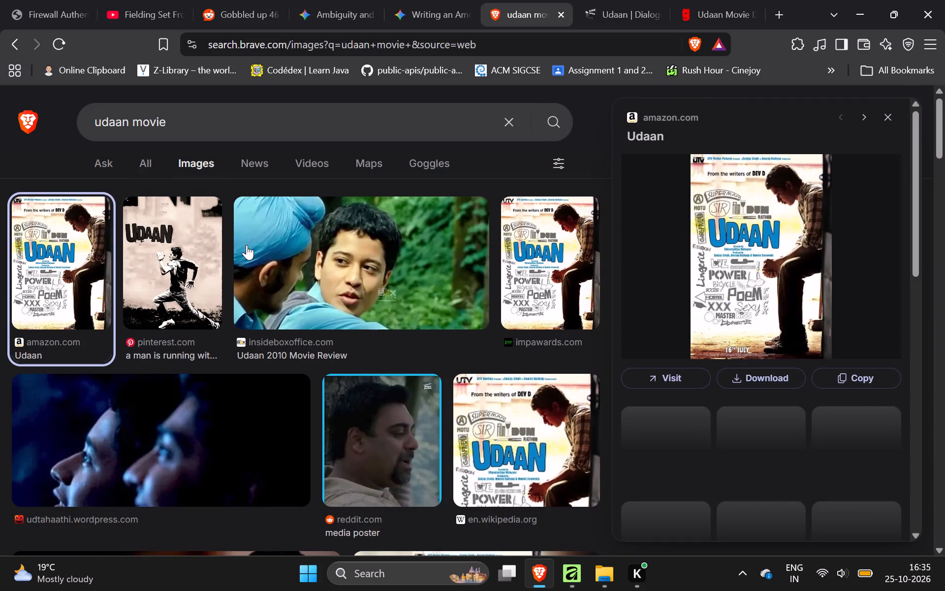
{"action": "scroll", "coordinate": [744, 245], "scroll_direction": "up", "scroll_amount": 3}
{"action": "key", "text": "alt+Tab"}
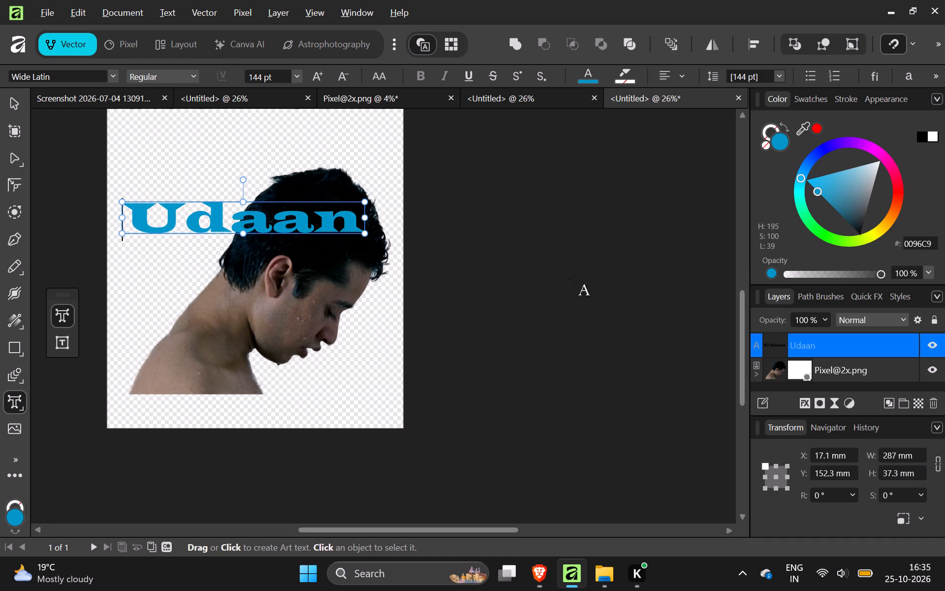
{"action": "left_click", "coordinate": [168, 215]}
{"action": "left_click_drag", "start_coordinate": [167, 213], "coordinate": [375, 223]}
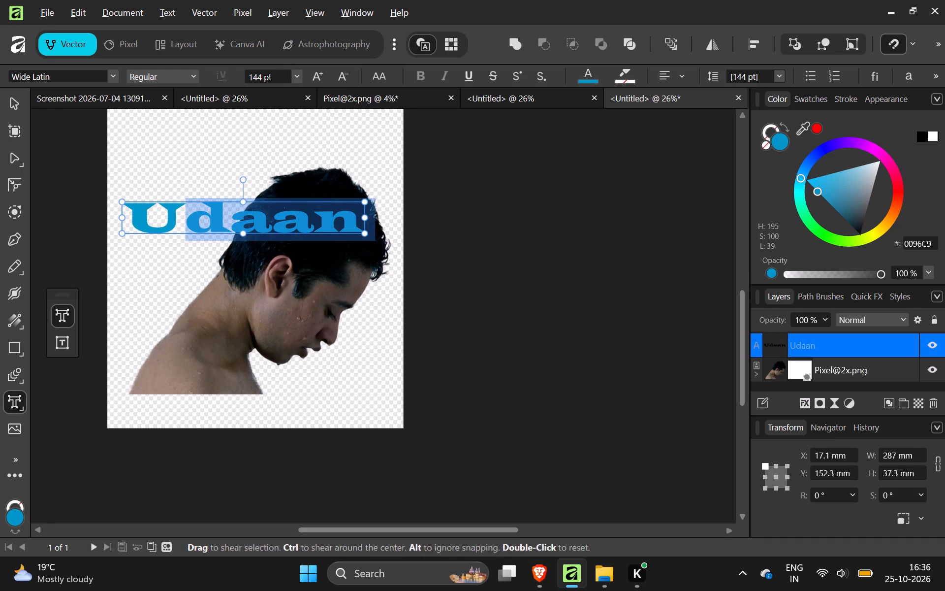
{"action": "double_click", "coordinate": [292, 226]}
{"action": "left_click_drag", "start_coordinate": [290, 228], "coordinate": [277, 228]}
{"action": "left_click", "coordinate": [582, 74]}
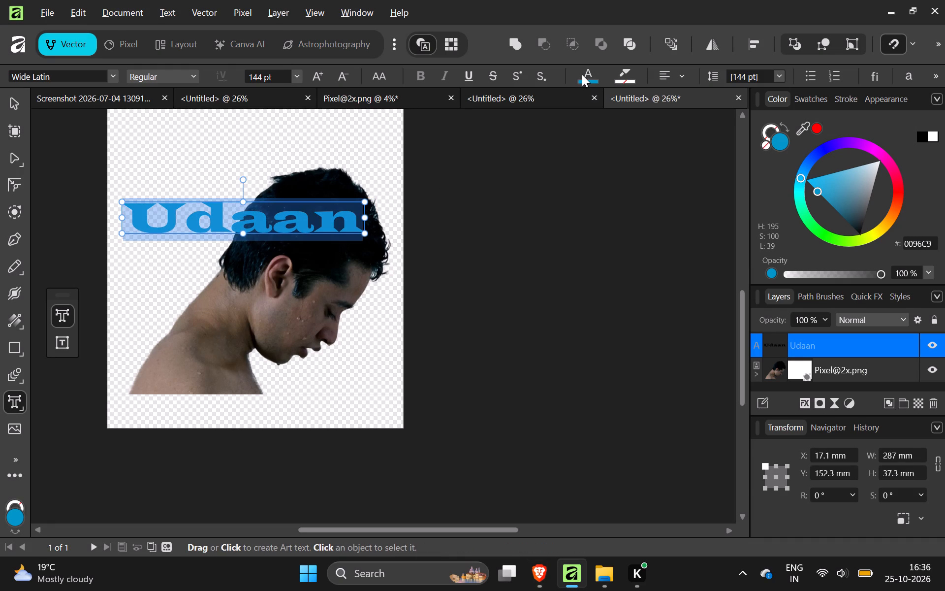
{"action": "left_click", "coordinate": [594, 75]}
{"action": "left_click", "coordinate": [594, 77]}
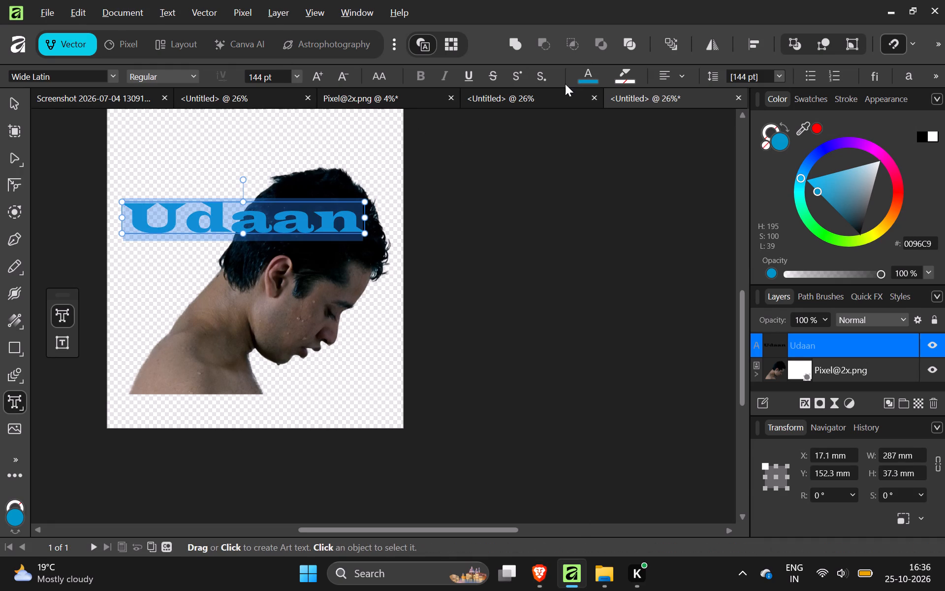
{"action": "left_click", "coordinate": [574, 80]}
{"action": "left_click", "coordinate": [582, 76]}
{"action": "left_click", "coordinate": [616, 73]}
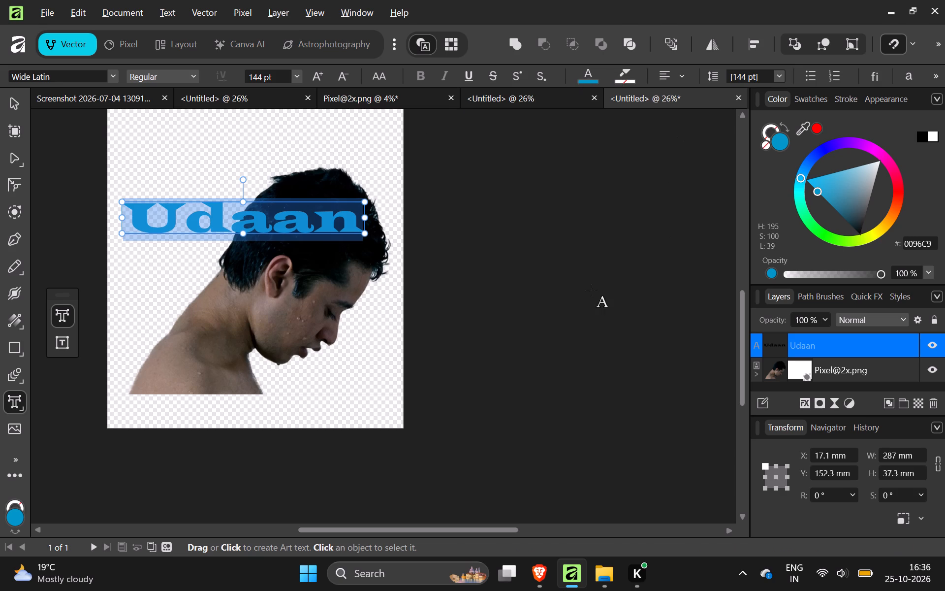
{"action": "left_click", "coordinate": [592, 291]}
Select all of the "Udaan" text in Affinity and set its font colour's green value to 138, giving blue 008AC9.
{"action": "left_click", "coordinate": [134, 215]}
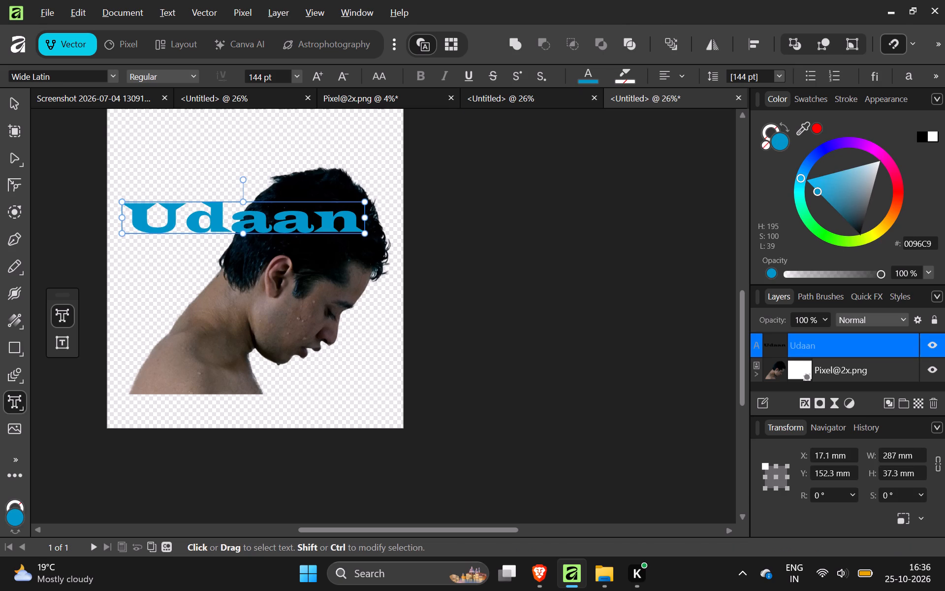
{"action": "left_click_drag", "start_coordinate": [131, 213], "coordinate": [359, 219]}
{"action": "left_click", "coordinate": [577, 80]}
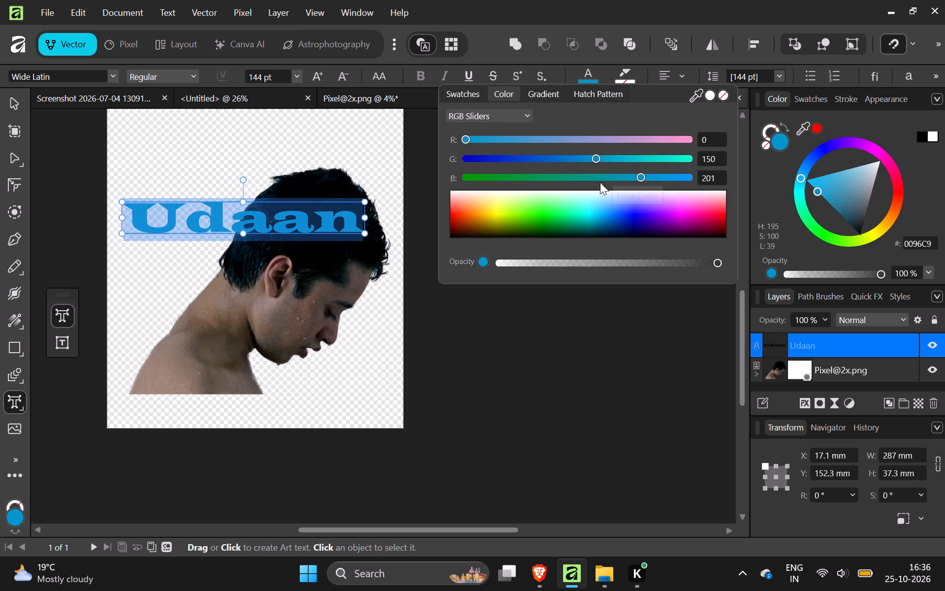
{"action": "left_click_drag", "start_coordinate": [593, 159], "coordinate": [586, 159]}
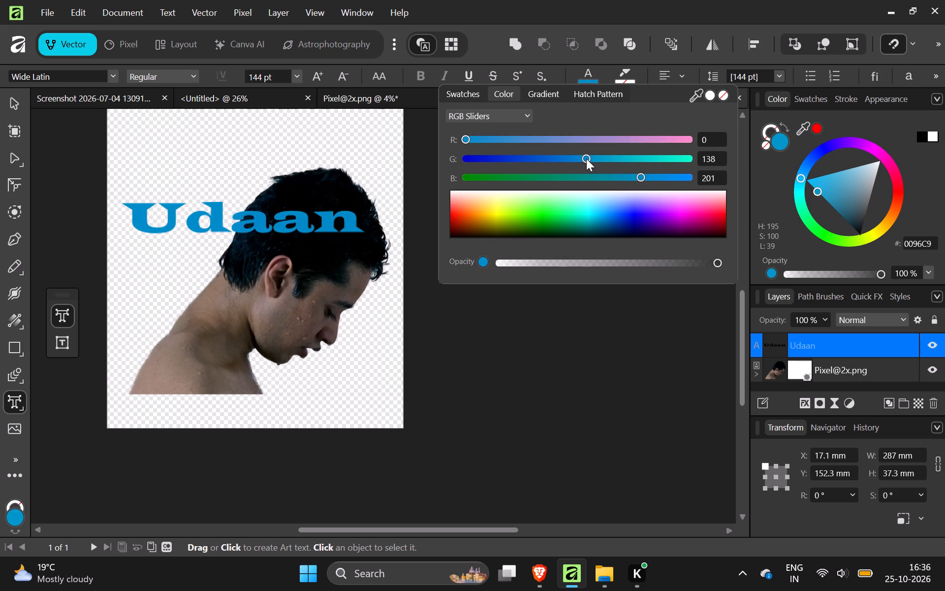
{"action": "left_click_drag", "start_coordinate": [586, 159], "coordinate": [586, 155]}
Deselect the title and compare its blue with the Udaan poster lettering in Brave, ending back in Affinity.
{"action": "key", "text": "alt+Tab"}
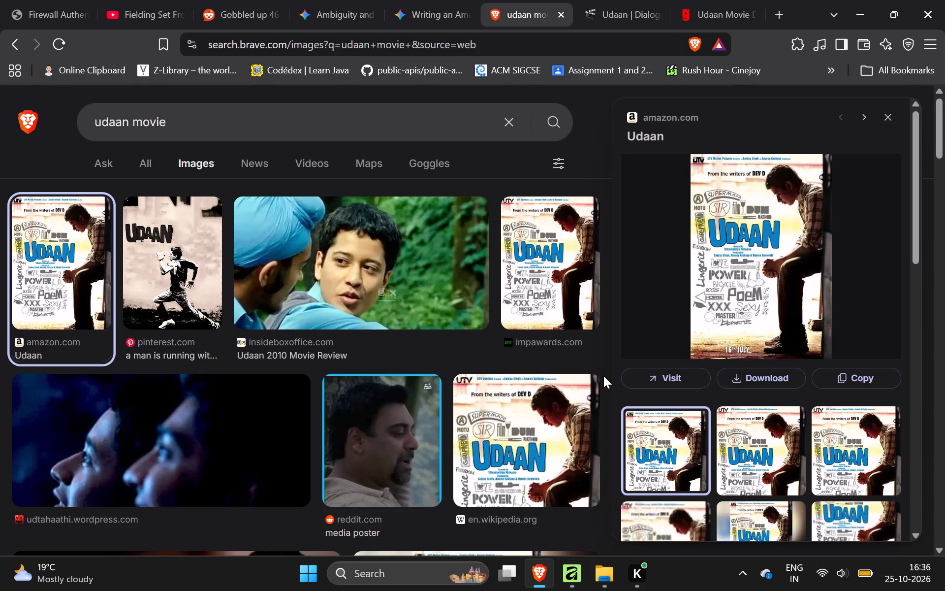
{"action": "key", "text": "alt+Tab"}
{"action": "left_click", "coordinate": [604, 349]}
{"action": "key", "text": "alt+Tab"}
{"action": "key", "text": "alt+Tab"}
{"action": "key", "text": "alt+Tab"}
{"action": "key", "text": "alt+Tab"}
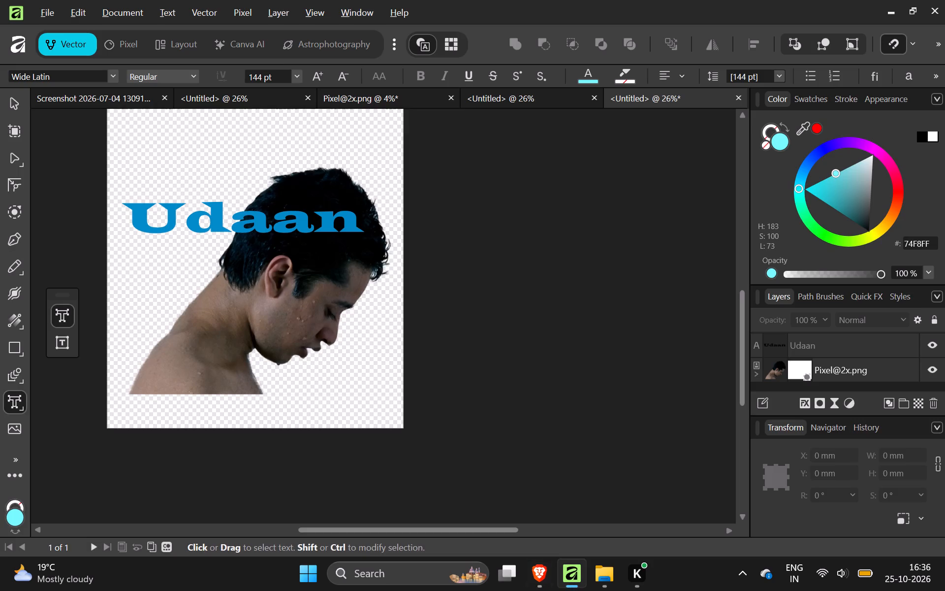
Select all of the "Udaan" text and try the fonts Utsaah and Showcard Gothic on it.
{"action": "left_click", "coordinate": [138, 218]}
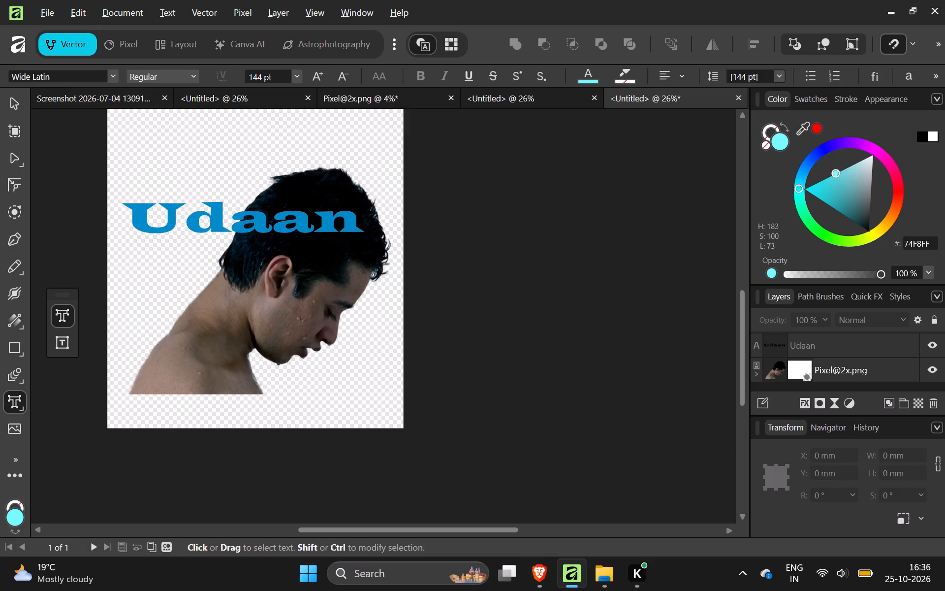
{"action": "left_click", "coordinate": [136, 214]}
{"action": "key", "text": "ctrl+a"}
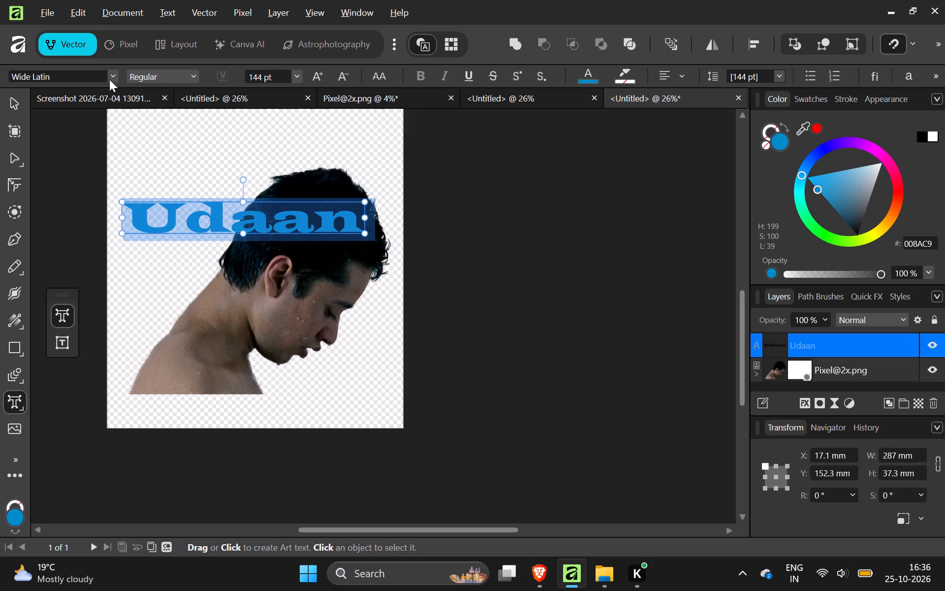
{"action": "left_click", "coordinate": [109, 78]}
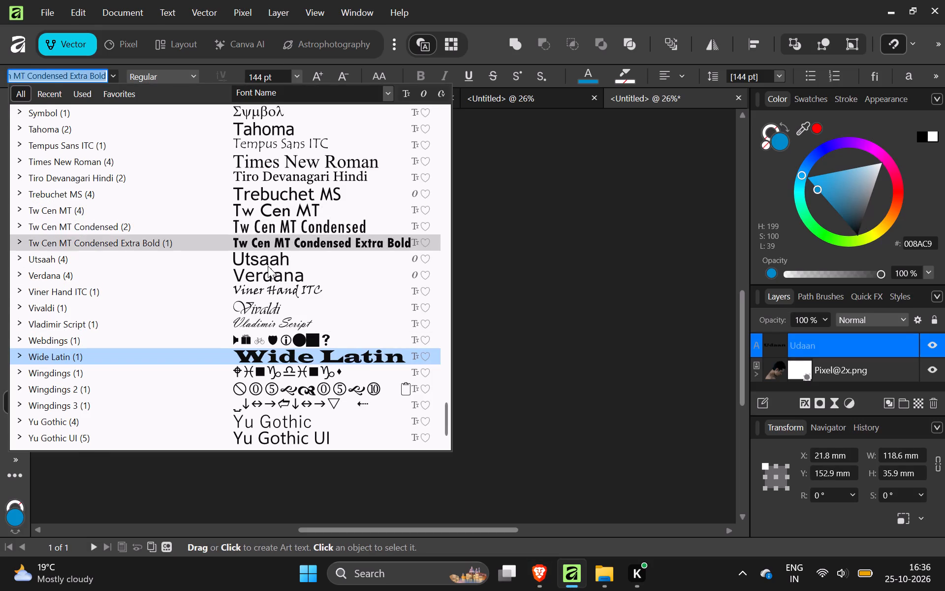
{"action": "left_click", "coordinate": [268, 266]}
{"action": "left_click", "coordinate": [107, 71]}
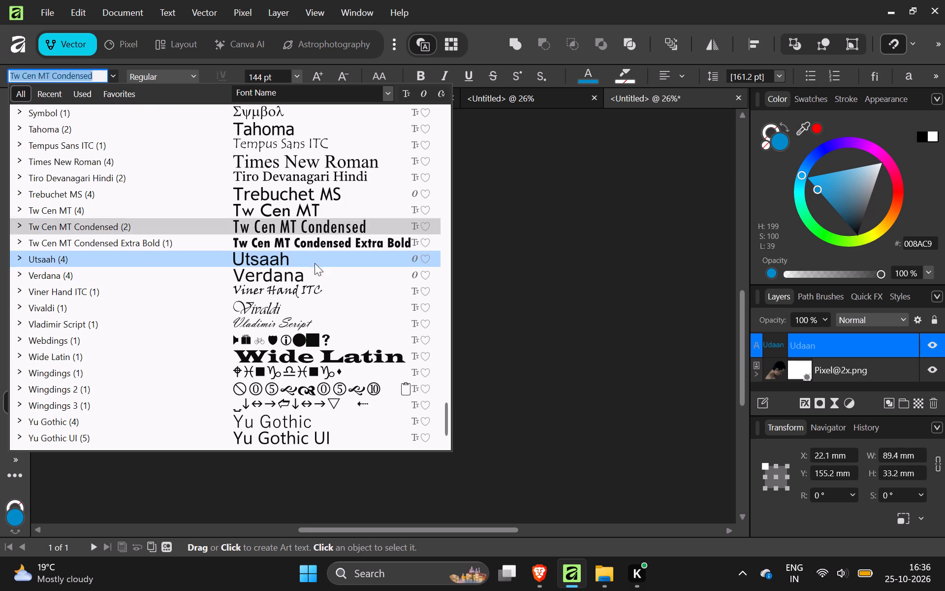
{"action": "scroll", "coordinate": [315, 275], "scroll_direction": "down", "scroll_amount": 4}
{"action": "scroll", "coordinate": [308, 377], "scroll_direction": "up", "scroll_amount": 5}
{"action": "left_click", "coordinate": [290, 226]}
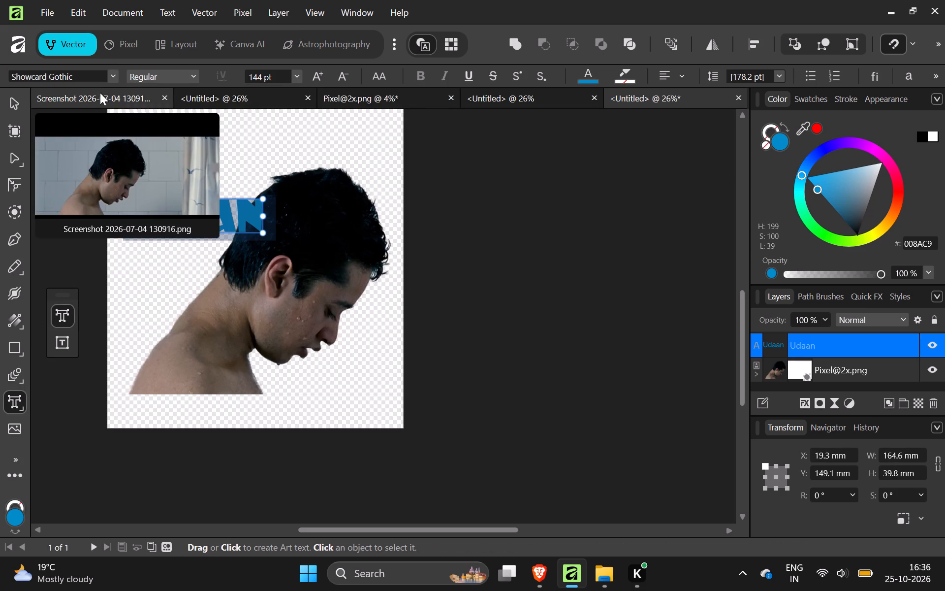
Change the selected "Udaan" text's font to Rockwell Extra Bold and compare it with the poster lettering in Brave.
{"action": "left_click", "coordinate": [112, 76]}
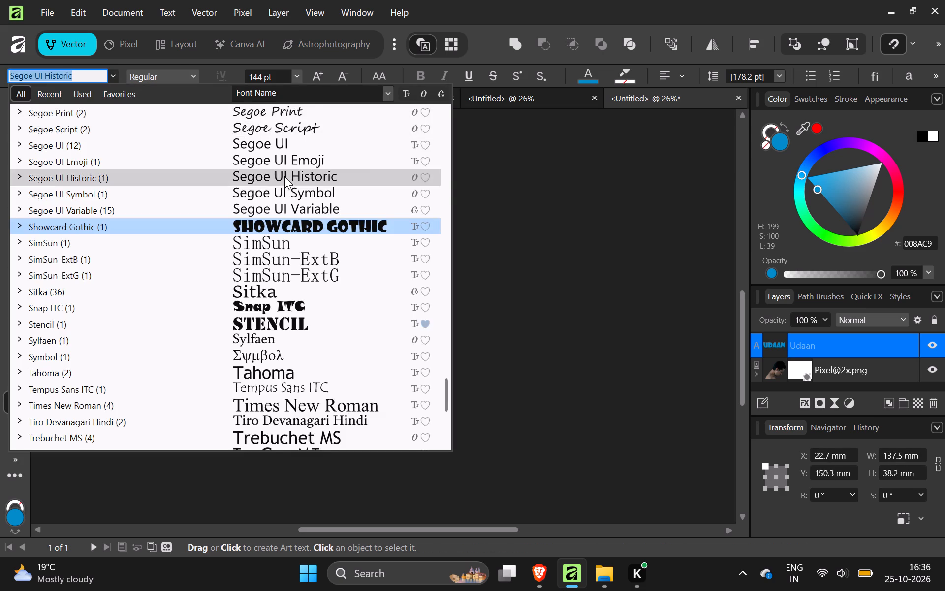
{"action": "scroll", "coordinate": [284, 176], "scroll_direction": "up", "scroll_amount": 4}
{"action": "left_click", "coordinate": [283, 339]}
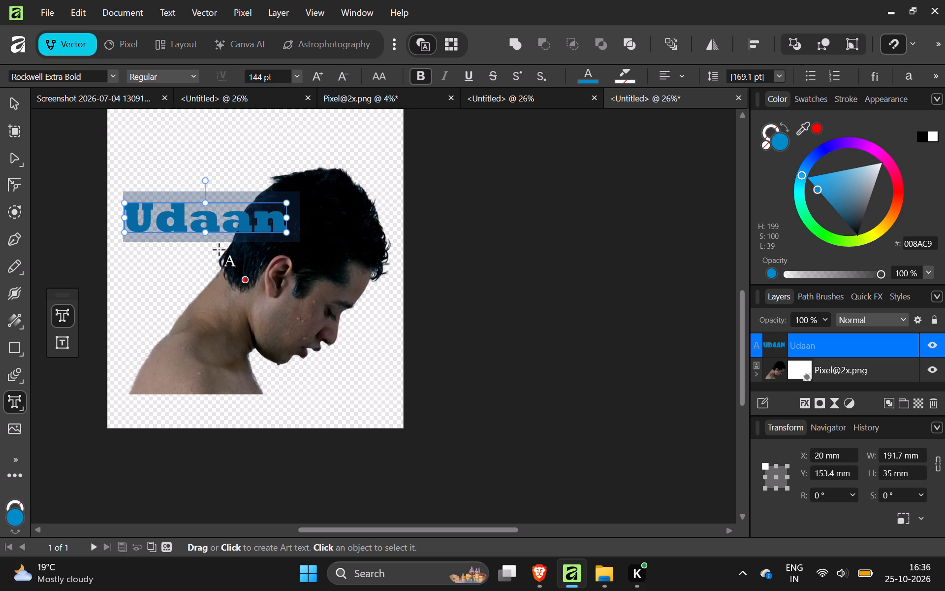
{"action": "key", "text": "alt+Tab"}
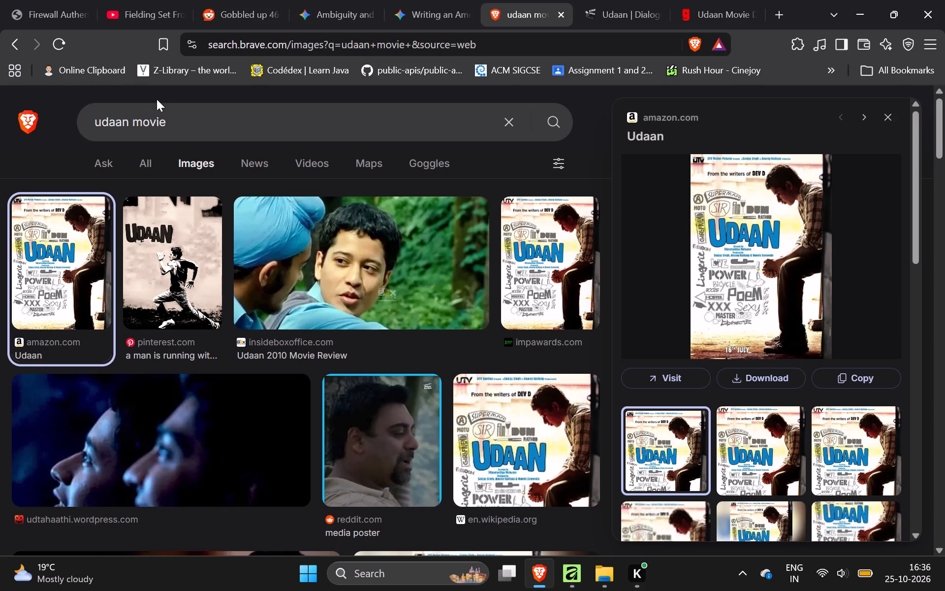
{"action": "key", "text": "alt+Tab"}
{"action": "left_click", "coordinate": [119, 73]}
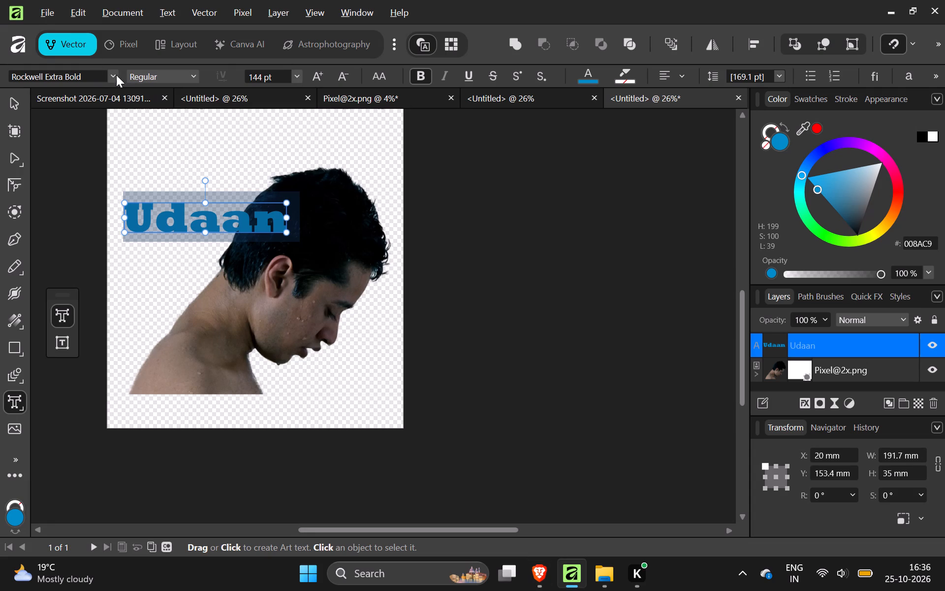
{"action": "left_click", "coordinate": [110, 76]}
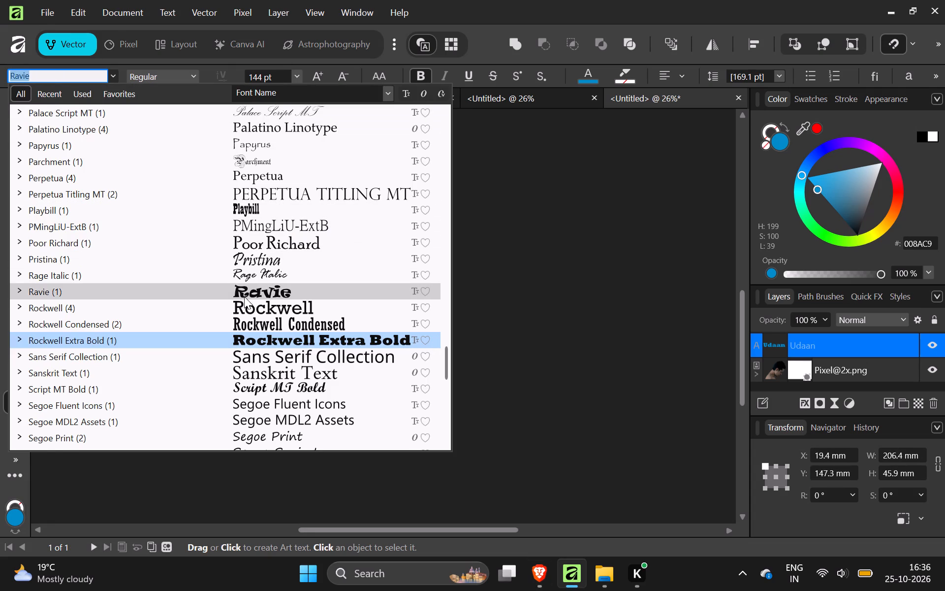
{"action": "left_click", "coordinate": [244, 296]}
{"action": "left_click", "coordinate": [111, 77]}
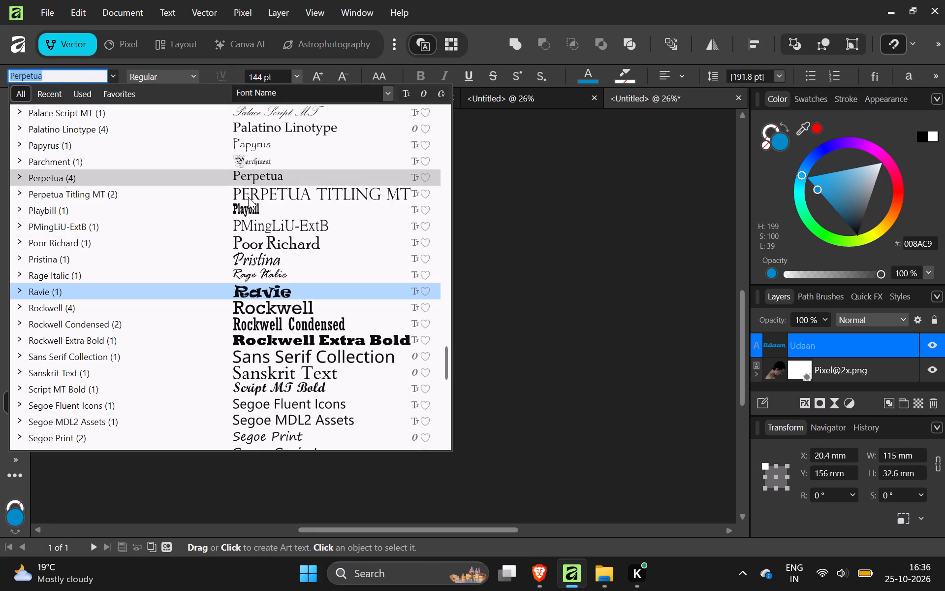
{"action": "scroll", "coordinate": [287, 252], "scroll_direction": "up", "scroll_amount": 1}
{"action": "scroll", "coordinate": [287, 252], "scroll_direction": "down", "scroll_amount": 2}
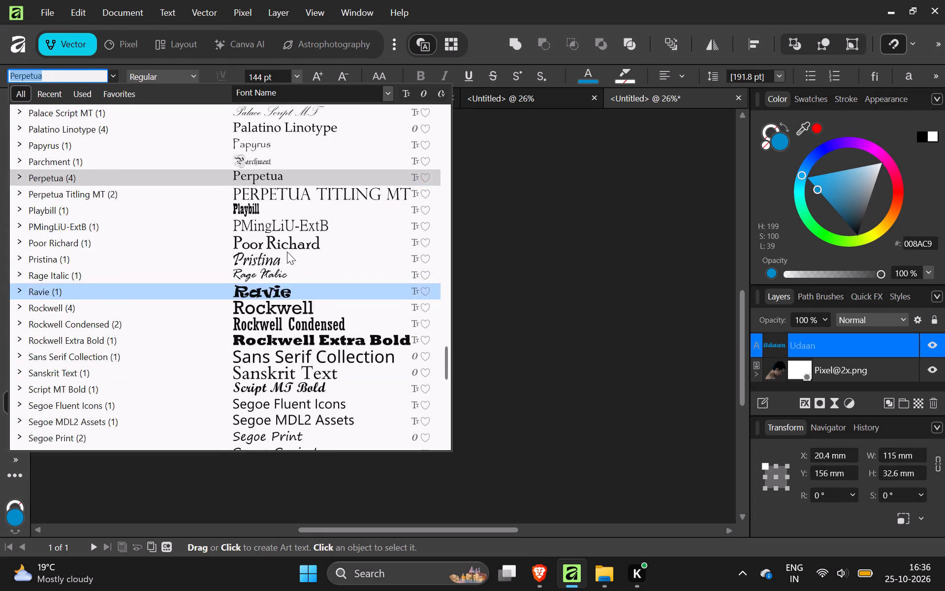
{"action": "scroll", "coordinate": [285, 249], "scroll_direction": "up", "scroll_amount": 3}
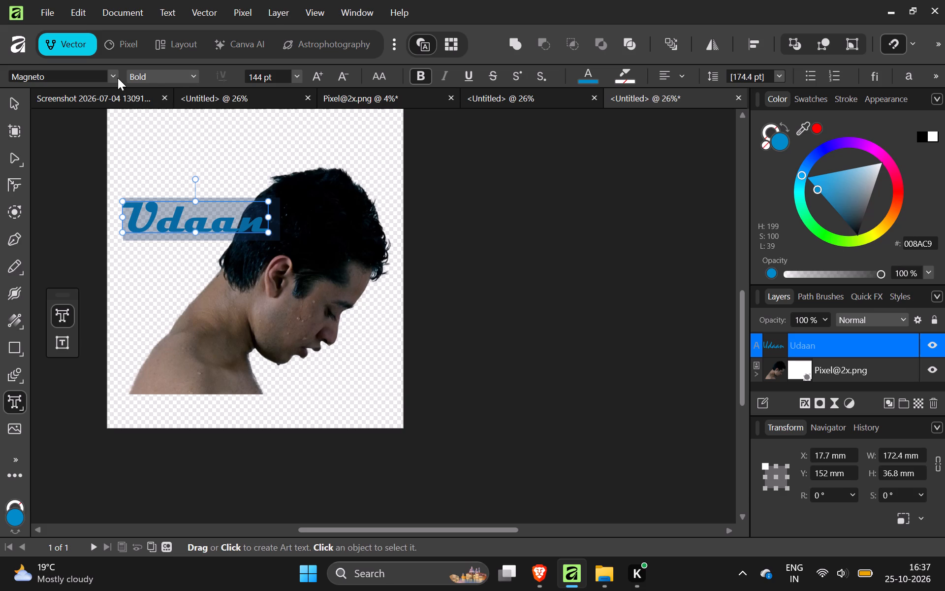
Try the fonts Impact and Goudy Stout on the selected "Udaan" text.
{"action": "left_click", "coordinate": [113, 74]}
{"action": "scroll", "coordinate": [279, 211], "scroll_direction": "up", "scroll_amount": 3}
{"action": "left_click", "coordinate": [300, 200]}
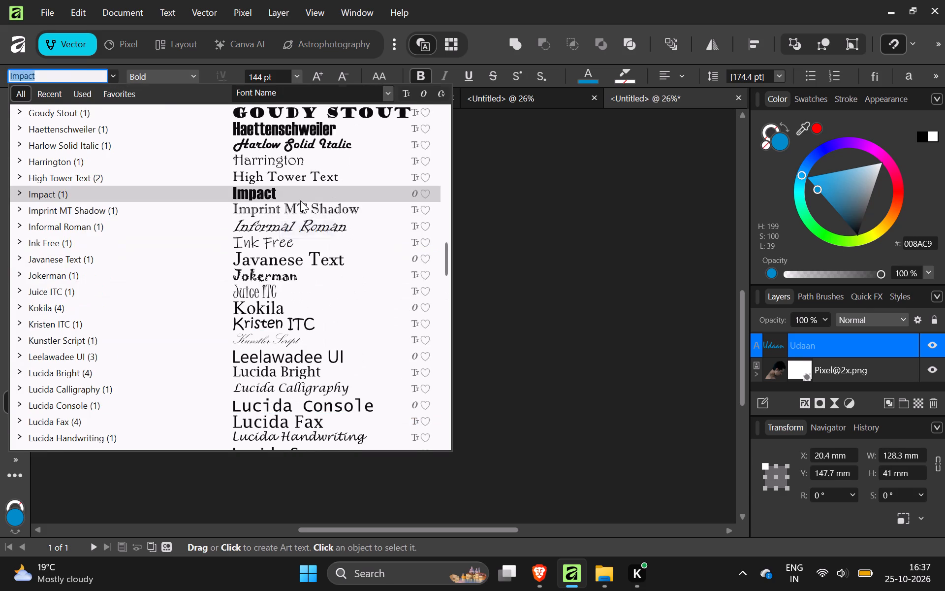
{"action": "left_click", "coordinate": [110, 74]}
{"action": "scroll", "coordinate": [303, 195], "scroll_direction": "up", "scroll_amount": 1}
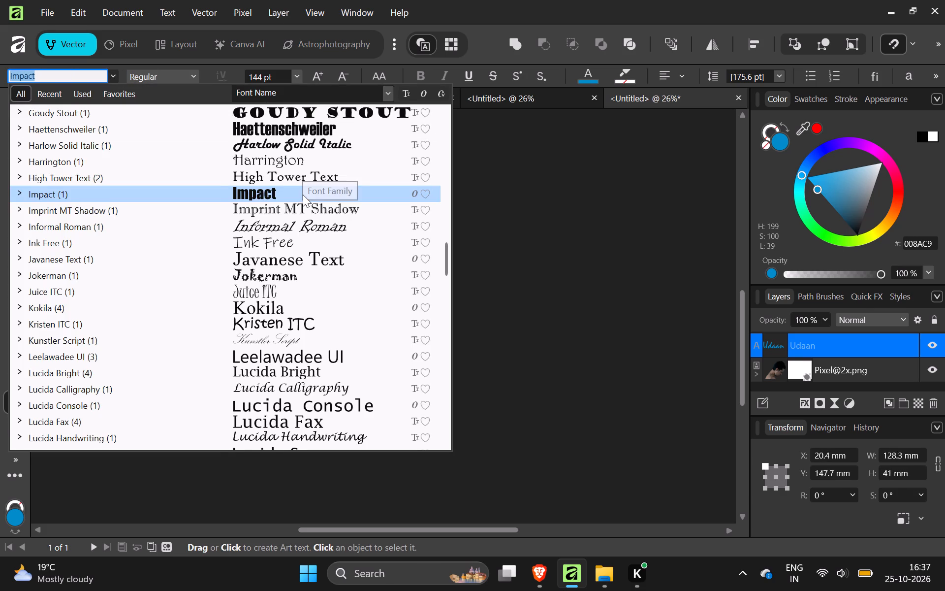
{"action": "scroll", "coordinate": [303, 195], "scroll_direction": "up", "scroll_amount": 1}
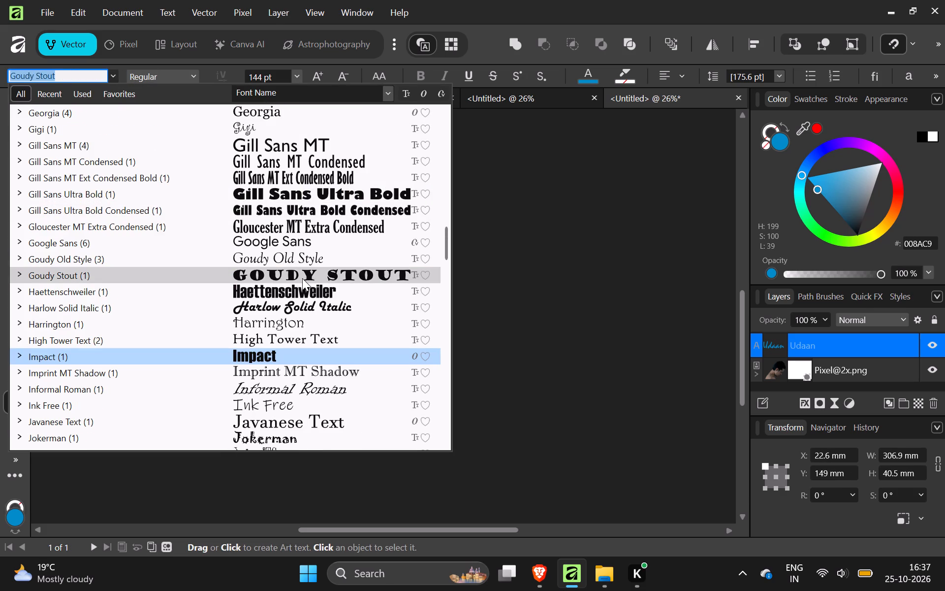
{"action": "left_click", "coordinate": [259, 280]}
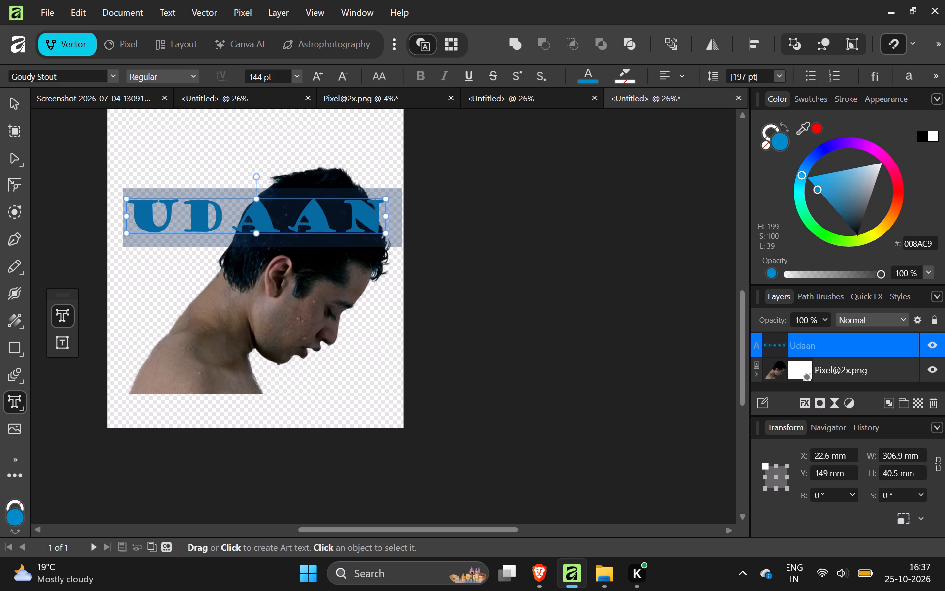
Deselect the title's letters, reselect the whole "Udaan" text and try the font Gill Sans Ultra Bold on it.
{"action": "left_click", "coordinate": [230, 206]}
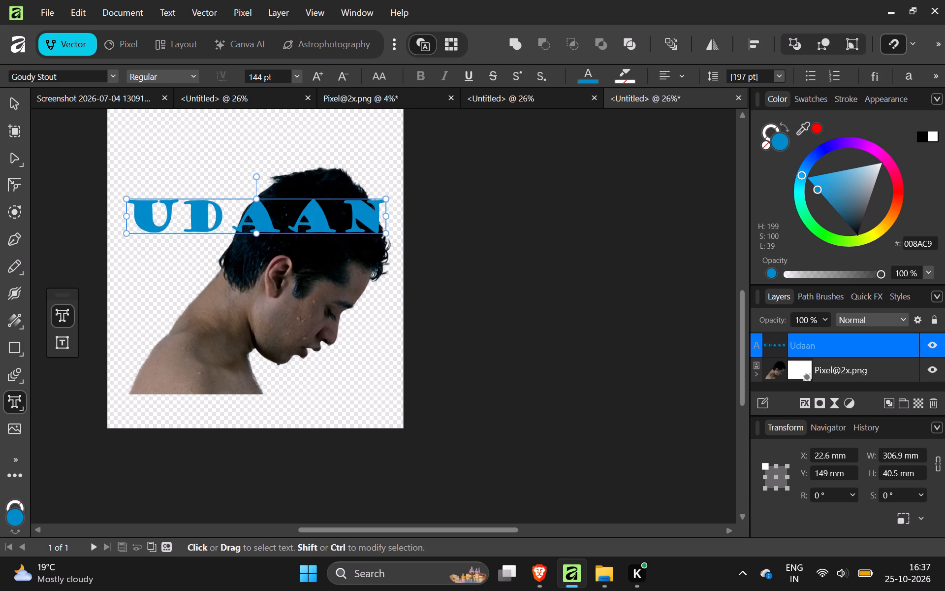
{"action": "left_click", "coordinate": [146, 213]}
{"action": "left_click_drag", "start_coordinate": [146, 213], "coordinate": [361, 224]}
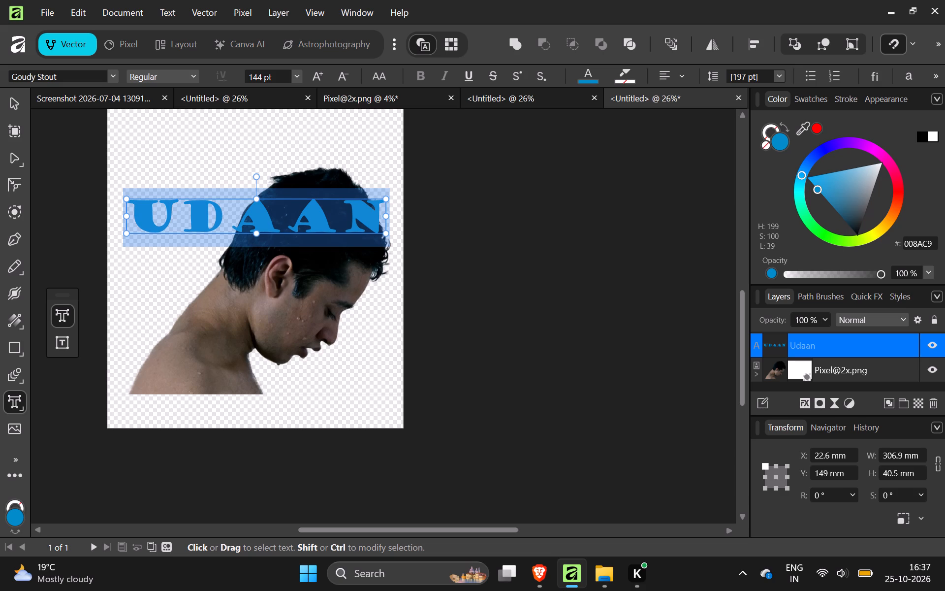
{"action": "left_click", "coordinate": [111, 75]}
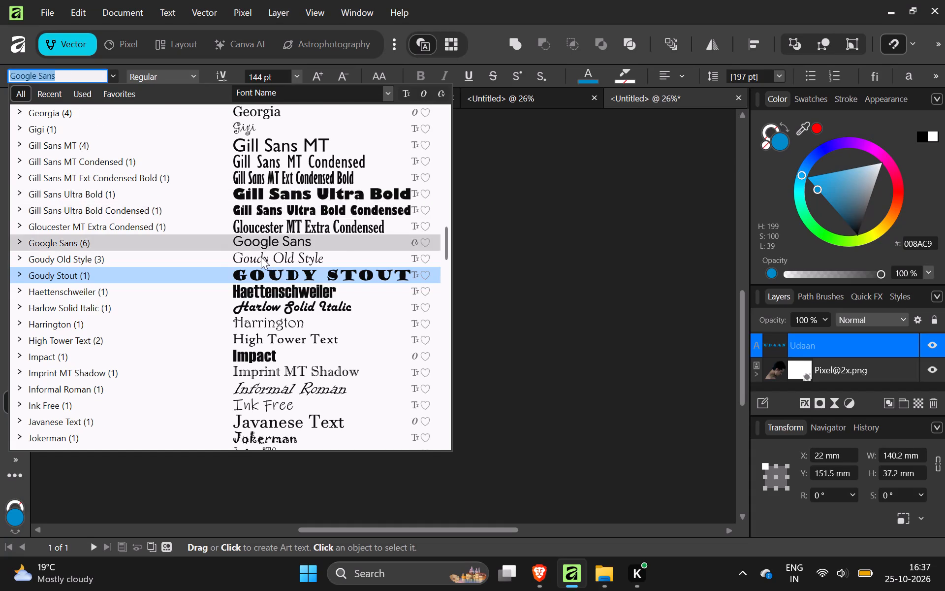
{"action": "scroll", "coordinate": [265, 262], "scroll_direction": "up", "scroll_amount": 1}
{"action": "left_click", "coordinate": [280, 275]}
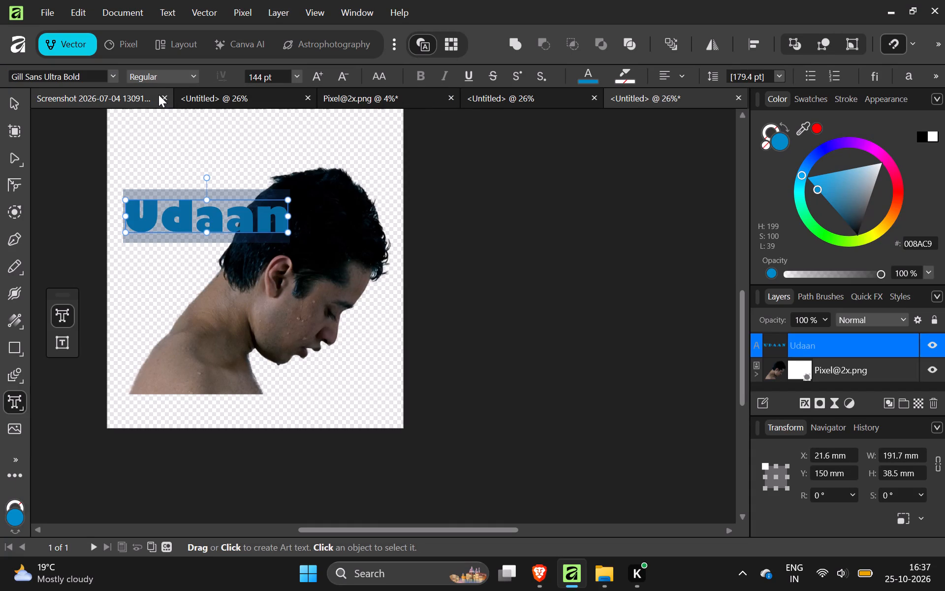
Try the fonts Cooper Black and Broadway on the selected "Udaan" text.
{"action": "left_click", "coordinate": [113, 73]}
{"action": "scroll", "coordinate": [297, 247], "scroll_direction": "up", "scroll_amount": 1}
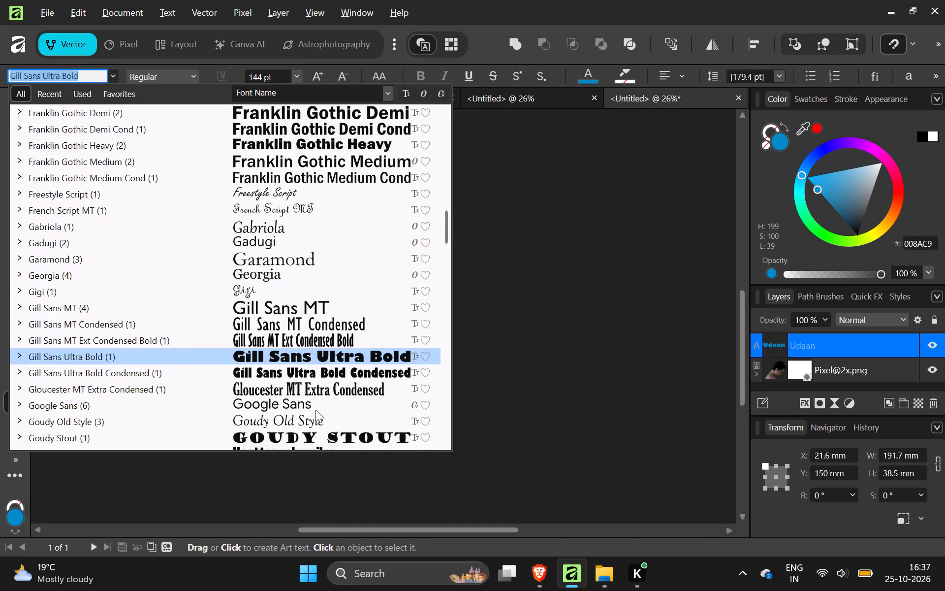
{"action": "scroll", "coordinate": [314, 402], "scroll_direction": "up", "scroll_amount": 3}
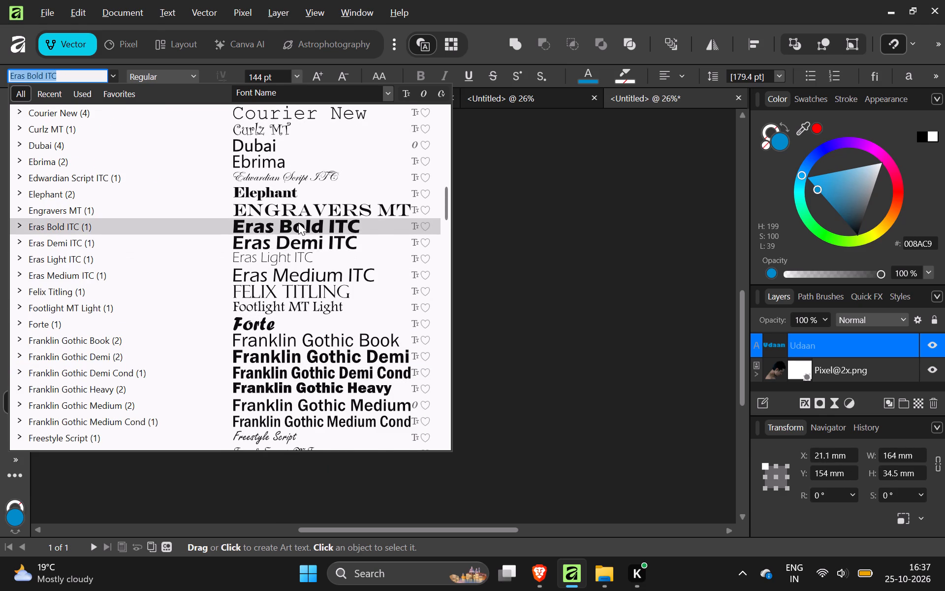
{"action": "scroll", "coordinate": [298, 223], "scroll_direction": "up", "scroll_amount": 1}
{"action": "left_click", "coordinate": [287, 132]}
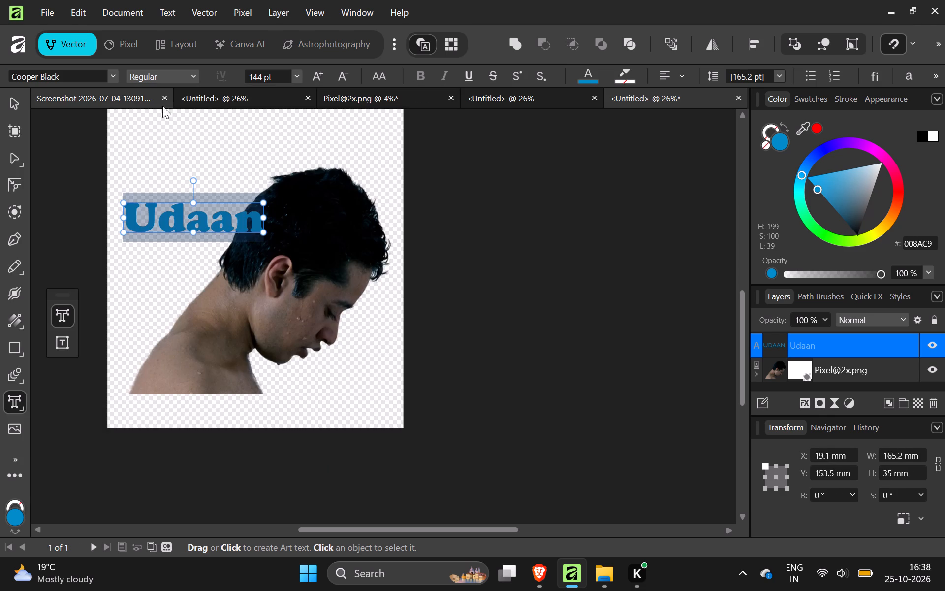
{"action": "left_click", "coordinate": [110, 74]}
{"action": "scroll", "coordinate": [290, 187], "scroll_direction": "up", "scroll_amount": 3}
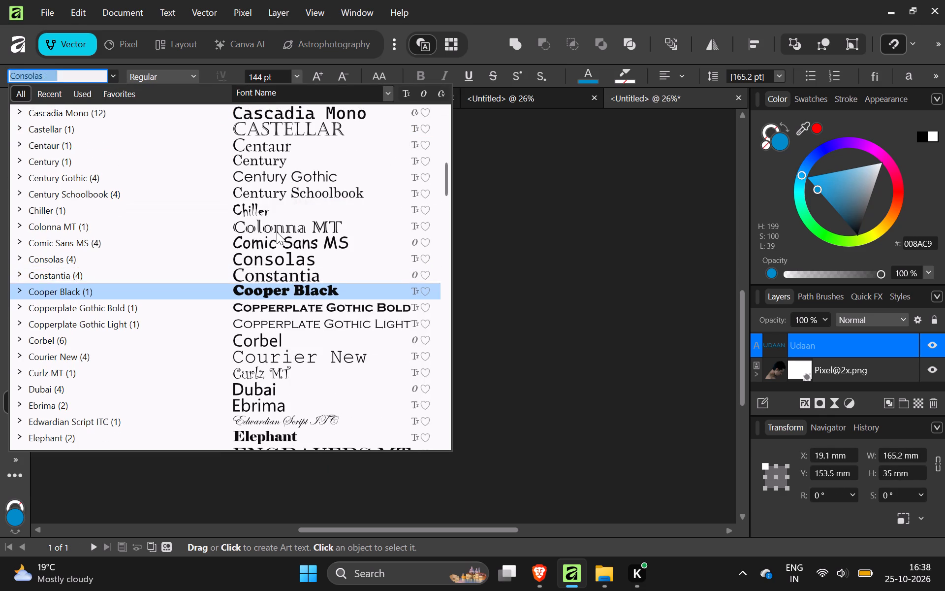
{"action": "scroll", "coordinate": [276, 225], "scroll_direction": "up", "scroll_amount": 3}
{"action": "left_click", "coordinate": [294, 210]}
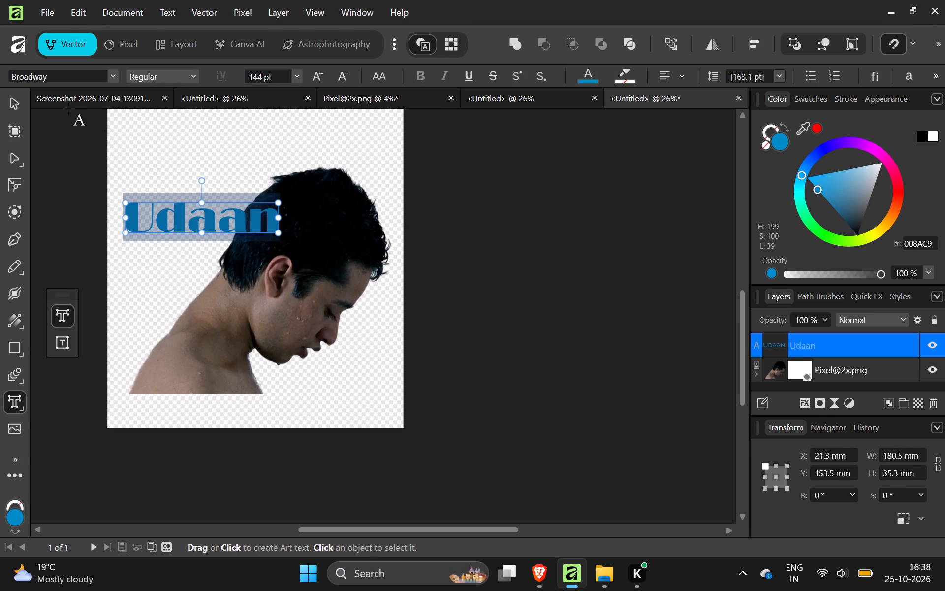
Change the selected "Udaan" text's font to Berlin Sans FB Demi.
{"action": "left_click", "coordinate": [113, 73]}
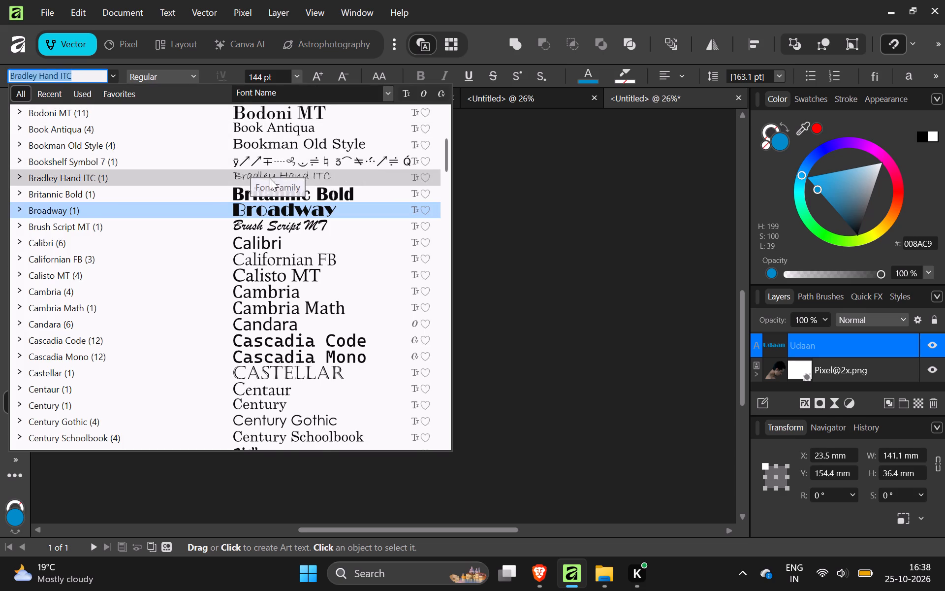
{"action": "scroll", "coordinate": [270, 166], "scroll_direction": "up", "scroll_amount": 2}
{"action": "left_click", "coordinate": [291, 229]}
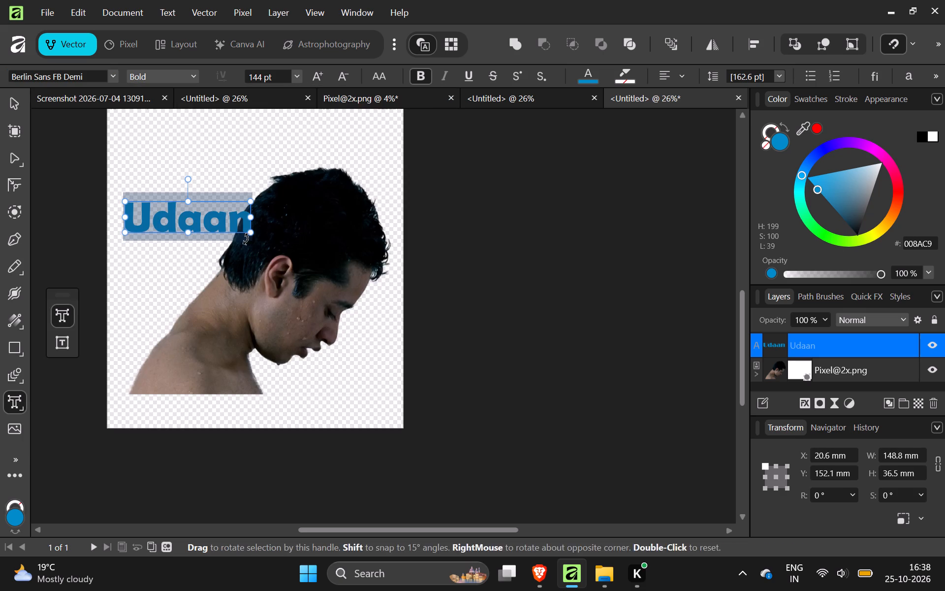
Enlarge the "Udaan" title proportionally to about 211 mm wide and 52 mm high, shifting it over the portrait's head.
{"action": "left_click_drag", "start_coordinate": [250, 233], "coordinate": [330, 301]}
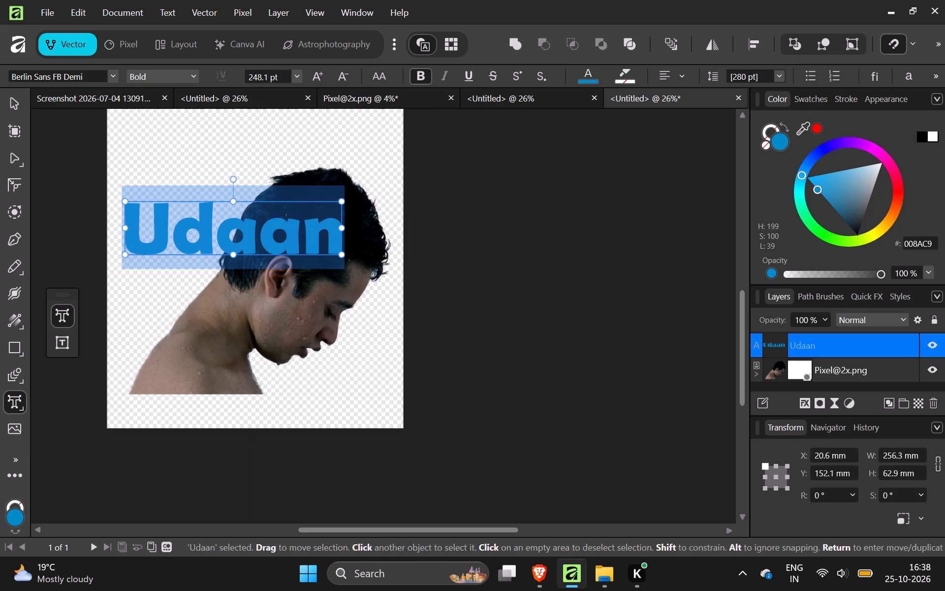
{"action": "left_click", "coordinate": [238, 256]}
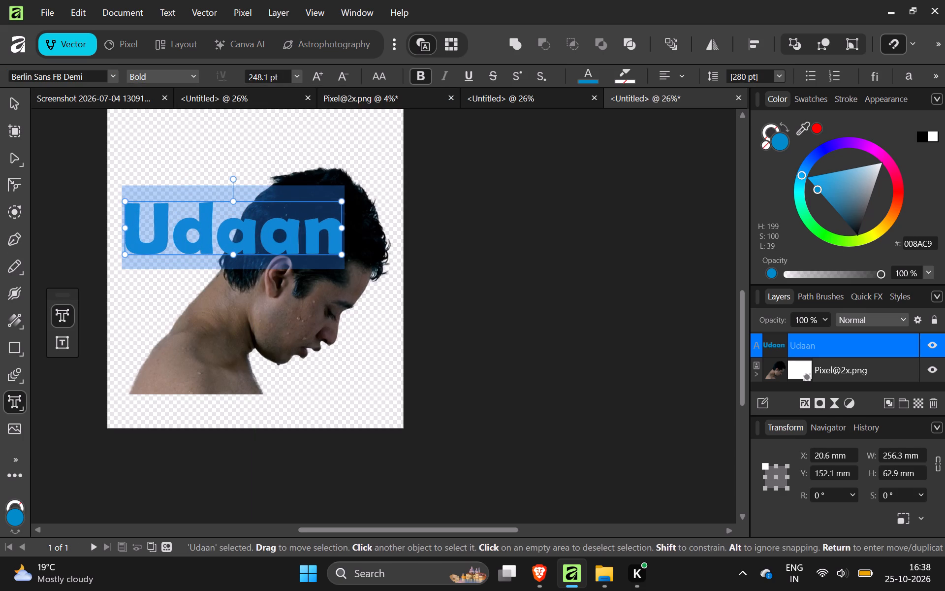
{"action": "left_click_drag", "start_coordinate": [253, 257], "coordinate": [282, 250]}
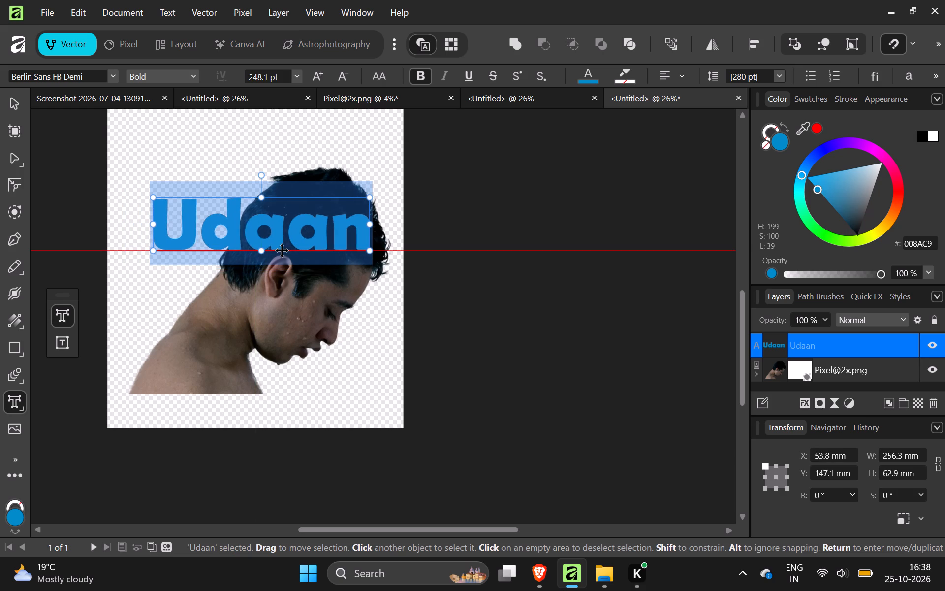
{"action": "left_click_drag", "start_coordinate": [282, 250], "coordinate": [274, 250]}
{"action": "left_click_drag", "start_coordinate": [365, 254], "coordinate": [344, 242]}
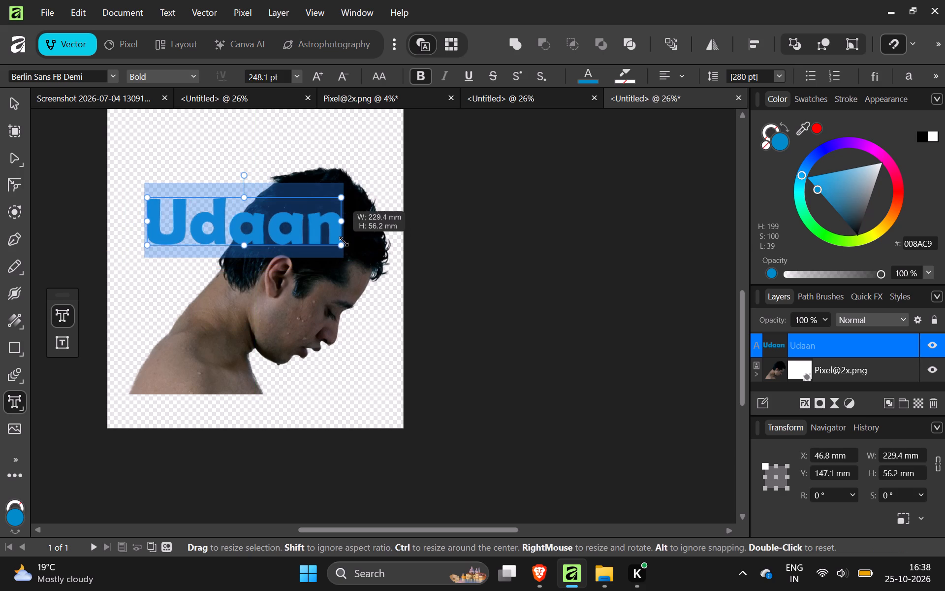
{"action": "left_click_drag", "start_coordinate": [344, 242], "coordinate": [329, 237]}
Centre the "Udaan" title horizontally on the page and raise it over the top of the head, at about Y 123 mm.
{"action": "left_click_drag", "start_coordinate": [252, 245], "coordinate": [266, 246]}
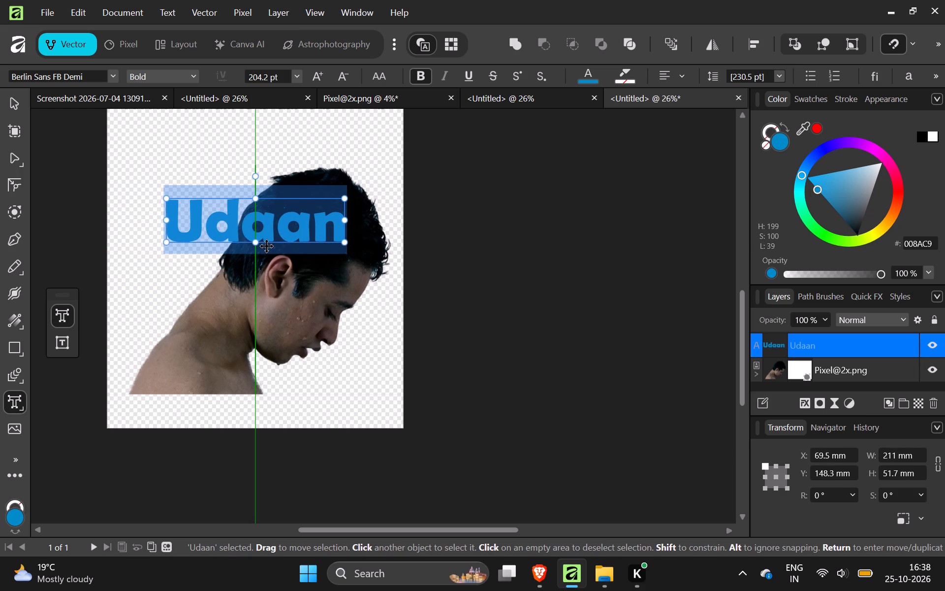
{"action": "left_click_drag", "start_coordinate": [266, 246], "coordinate": [267, 260]}
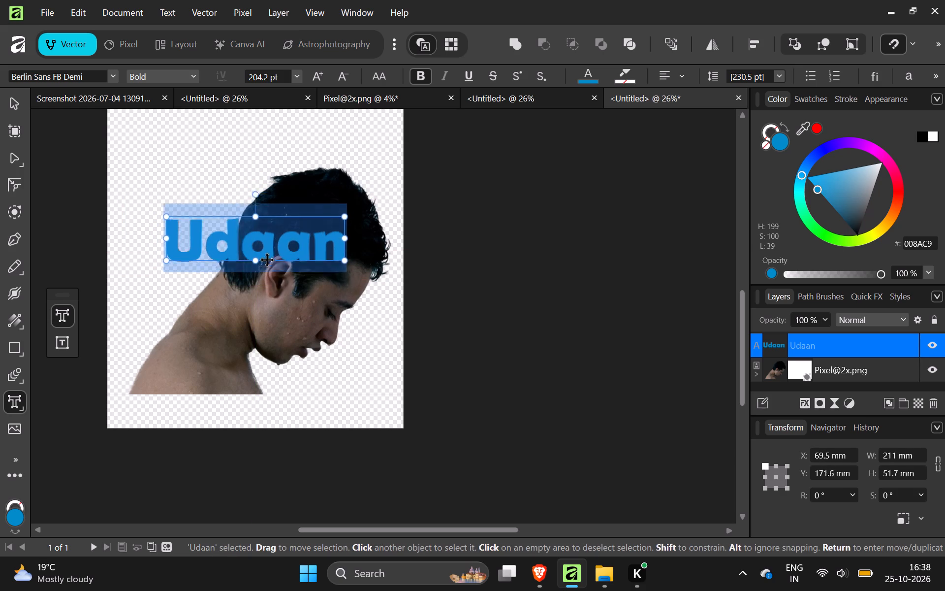
{"action": "left_click_drag", "start_coordinate": [267, 260], "coordinate": [267, 238]}
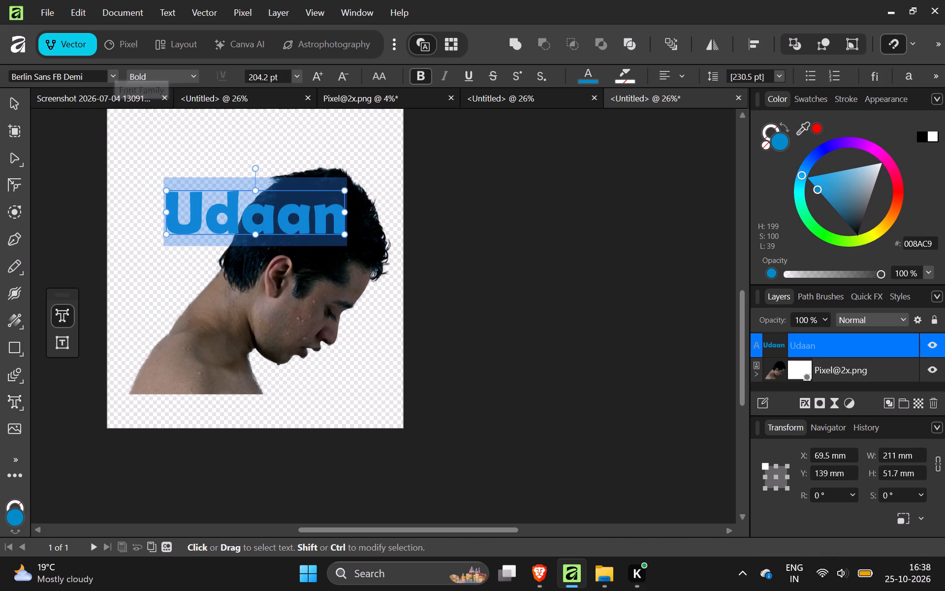
{"action": "left_click", "coordinate": [271, 236]}
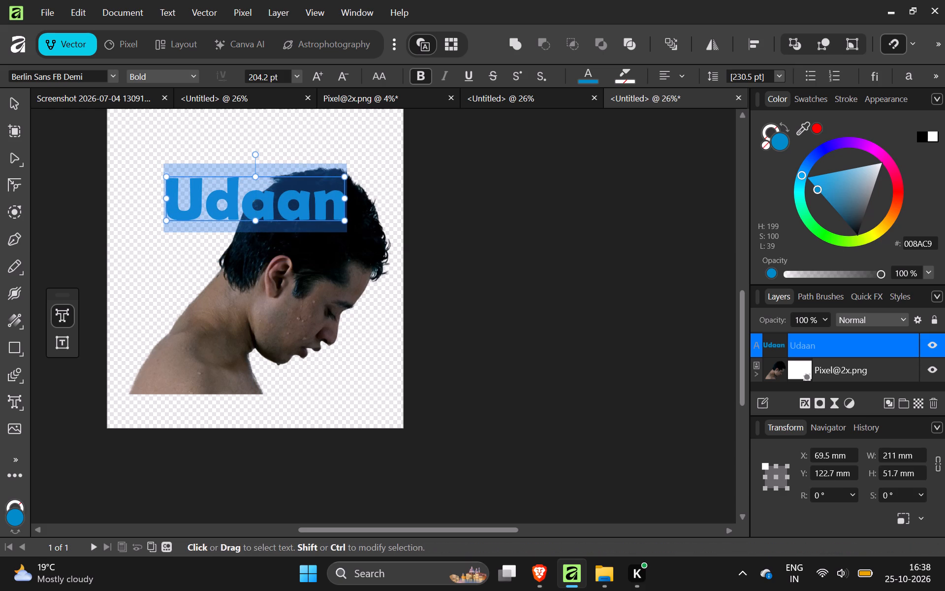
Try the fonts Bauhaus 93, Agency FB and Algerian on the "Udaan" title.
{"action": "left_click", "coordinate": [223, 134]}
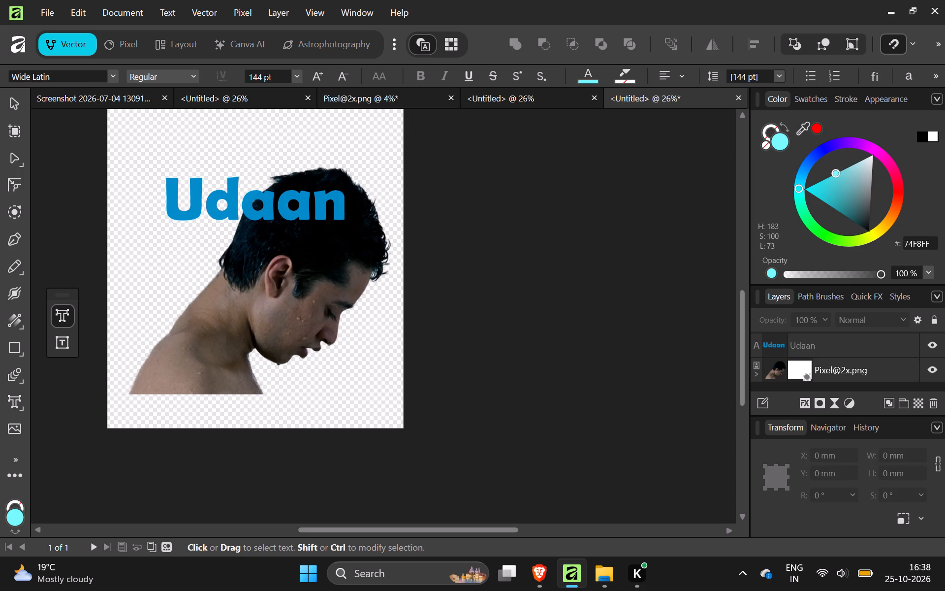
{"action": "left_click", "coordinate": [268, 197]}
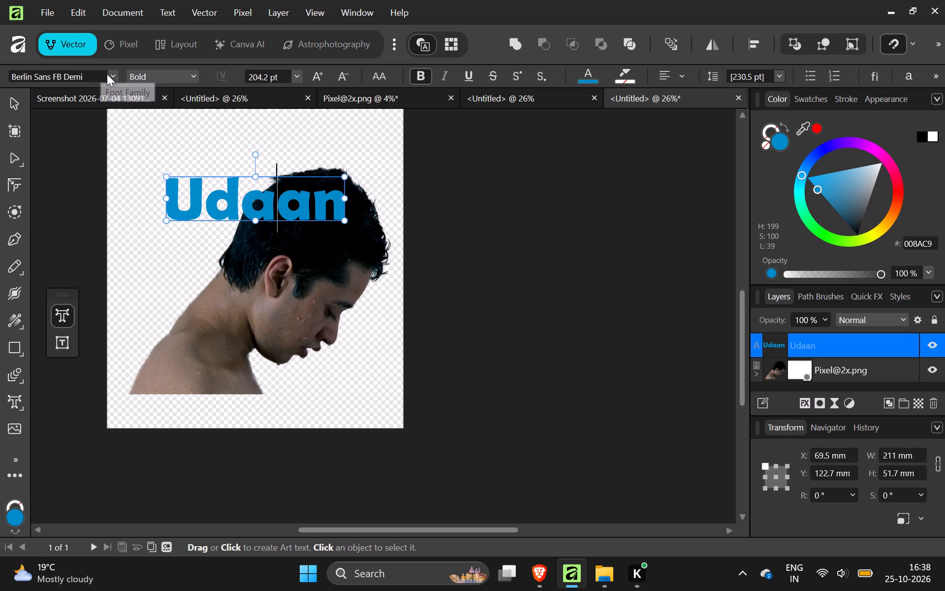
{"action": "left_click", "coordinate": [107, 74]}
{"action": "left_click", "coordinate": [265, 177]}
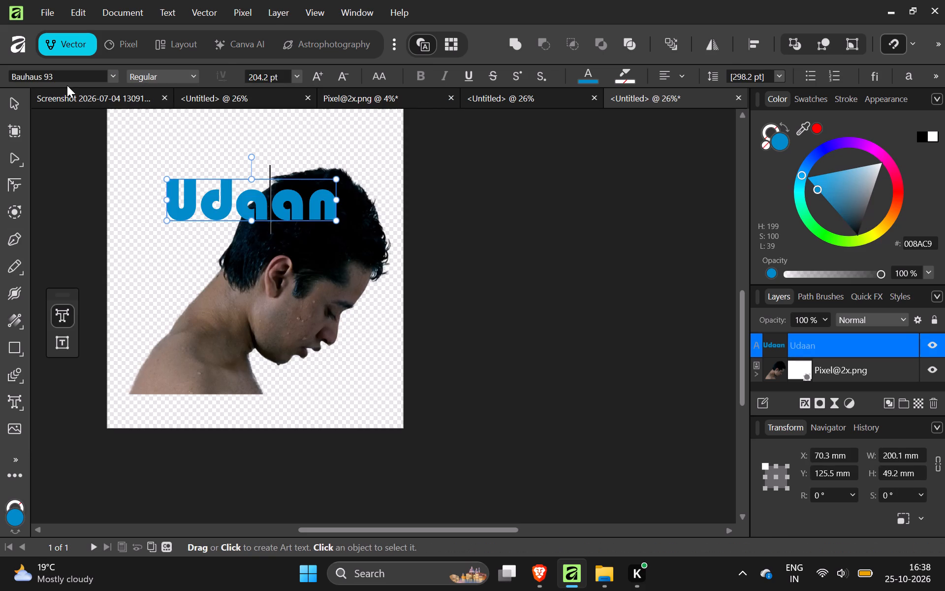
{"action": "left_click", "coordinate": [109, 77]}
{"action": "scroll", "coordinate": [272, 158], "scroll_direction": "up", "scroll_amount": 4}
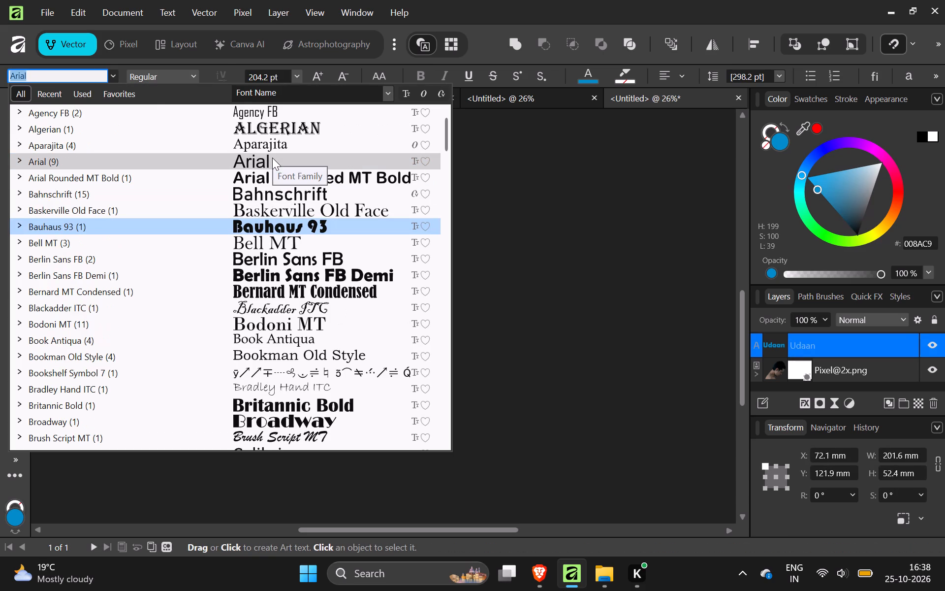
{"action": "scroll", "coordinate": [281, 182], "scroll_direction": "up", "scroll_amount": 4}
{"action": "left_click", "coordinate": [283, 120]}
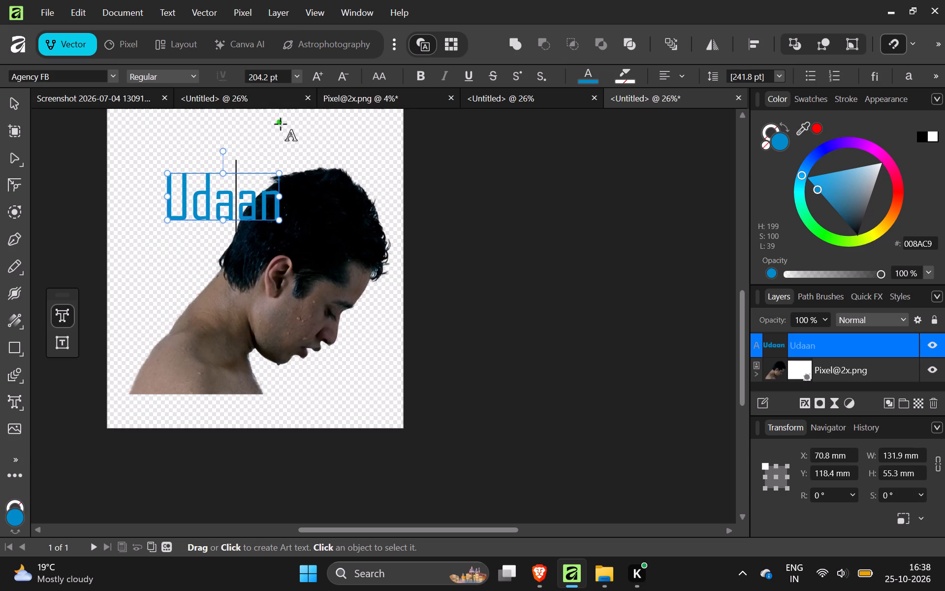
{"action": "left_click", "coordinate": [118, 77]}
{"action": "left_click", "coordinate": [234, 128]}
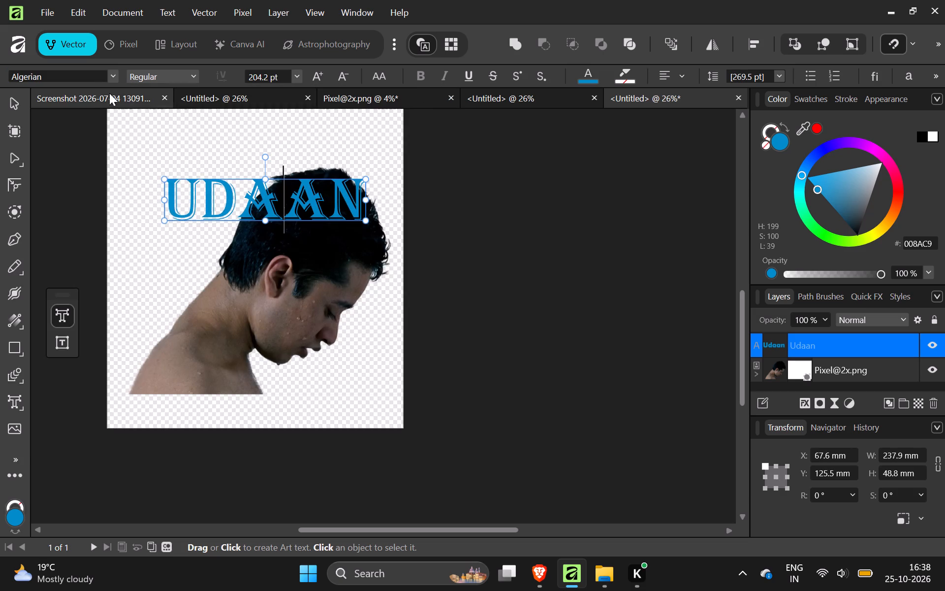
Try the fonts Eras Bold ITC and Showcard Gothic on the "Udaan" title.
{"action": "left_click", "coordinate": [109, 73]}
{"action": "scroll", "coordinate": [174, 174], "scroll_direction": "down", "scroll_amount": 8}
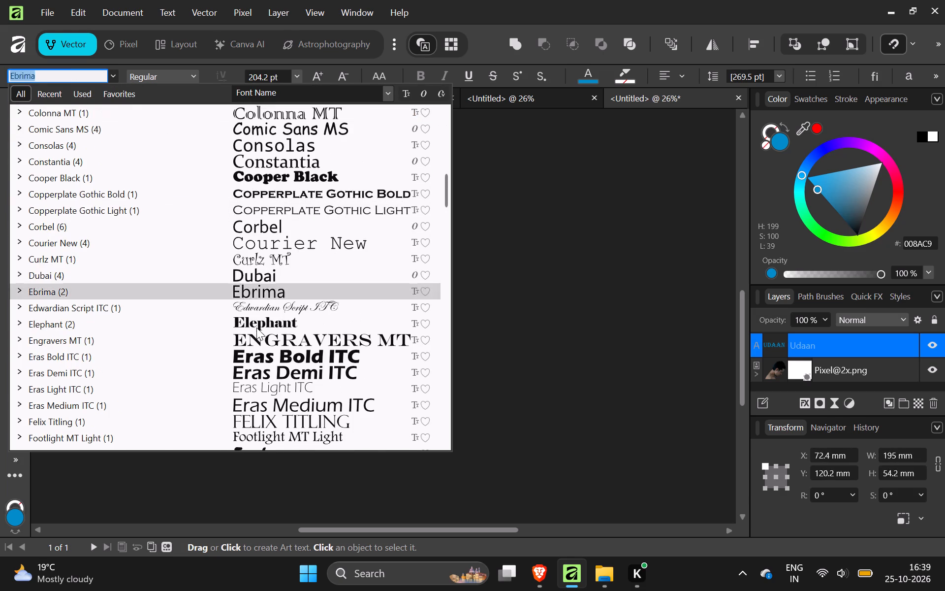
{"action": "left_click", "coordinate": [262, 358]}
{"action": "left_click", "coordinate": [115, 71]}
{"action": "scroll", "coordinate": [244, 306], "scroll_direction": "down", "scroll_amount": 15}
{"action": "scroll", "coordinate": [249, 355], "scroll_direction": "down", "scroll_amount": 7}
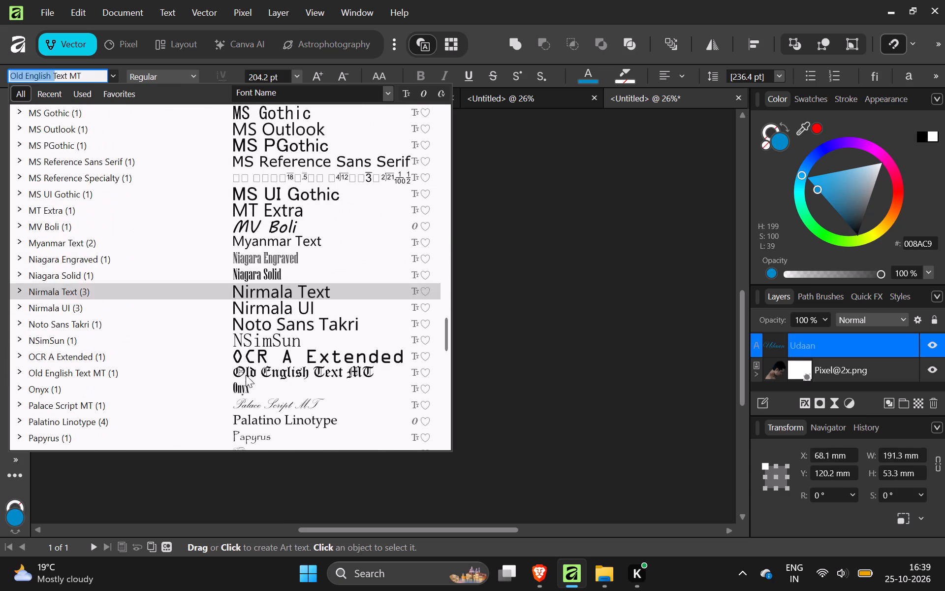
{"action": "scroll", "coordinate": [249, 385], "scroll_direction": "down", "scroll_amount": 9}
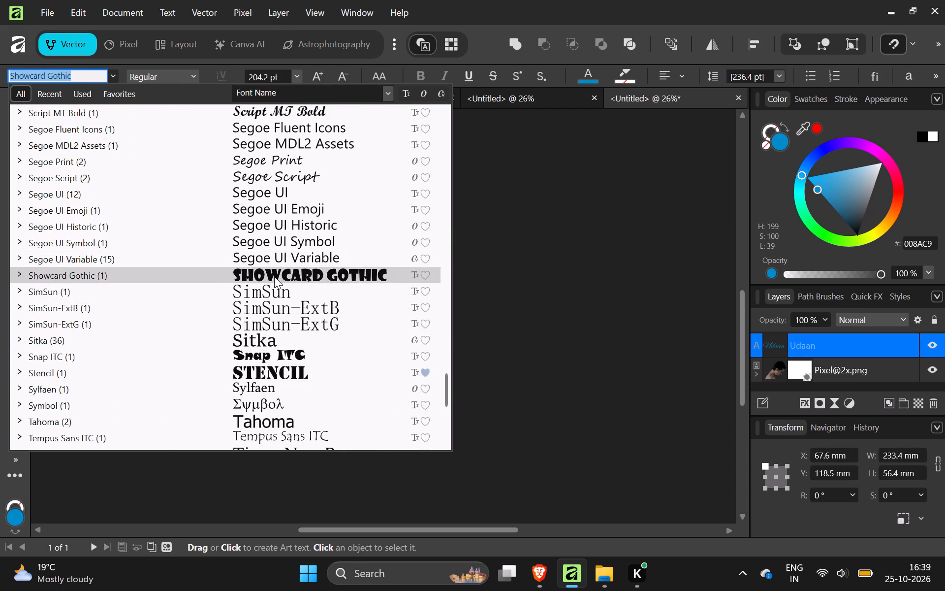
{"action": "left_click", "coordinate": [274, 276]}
Change the "Udaan" title's font to the extra-bold Tw Cen MT Condensed family.
{"action": "left_click", "coordinate": [112, 75]}
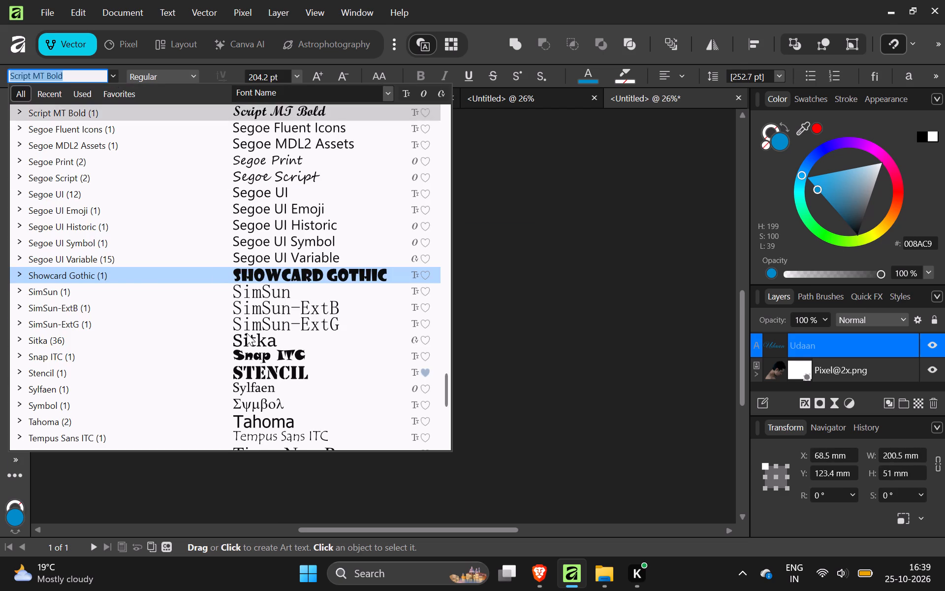
{"action": "scroll", "coordinate": [255, 404], "scroll_direction": "down", "scroll_amount": 7}
{"action": "left_click", "coordinate": [273, 239]}
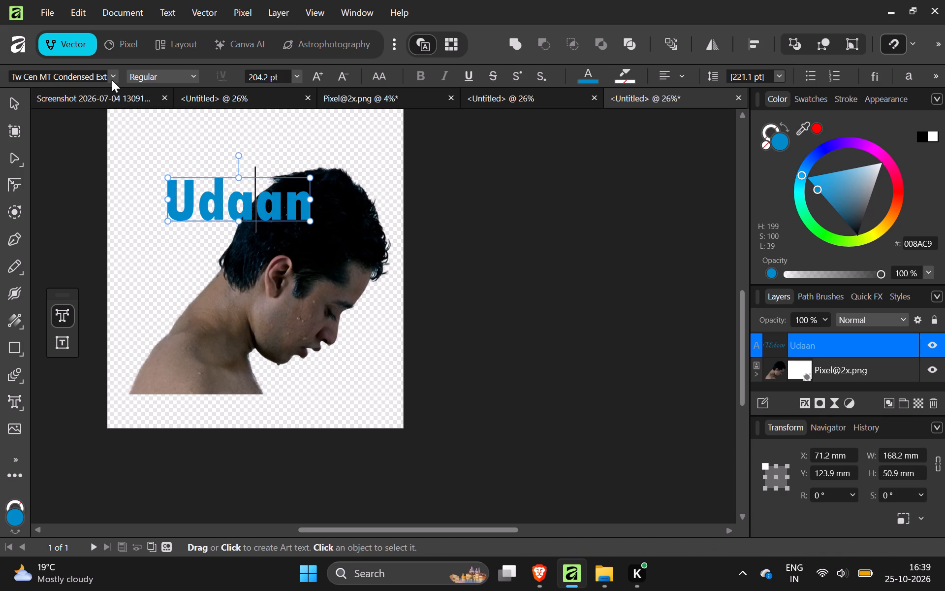
{"action": "left_click", "coordinate": [112, 80]}
{"action": "scroll", "coordinate": [267, 322], "scroll_direction": "down", "scroll_amount": 8}
{"action": "scroll", "coordinate": [267, 322], "scroll_direction": "up", "scroll_amount": 9}
Switch to the Brave browser and search the web for "affinity font" in a new tab.
{"action": "key", "text": "alt+Tab"}
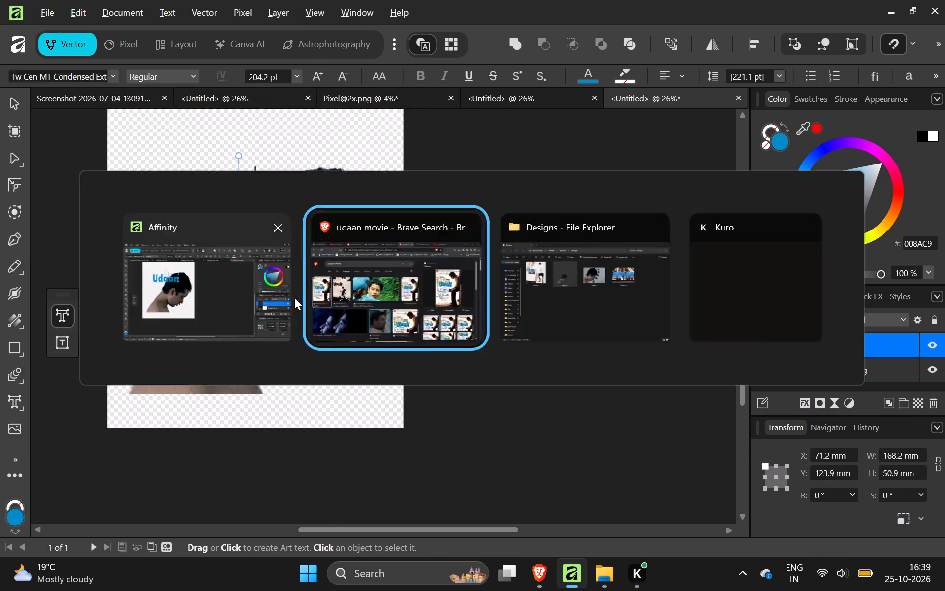
{"action": "left_click", "coordinate": [778, 7]}
{"action": "type", "text": "affinity"}
{"action": "key", "text": "space"}
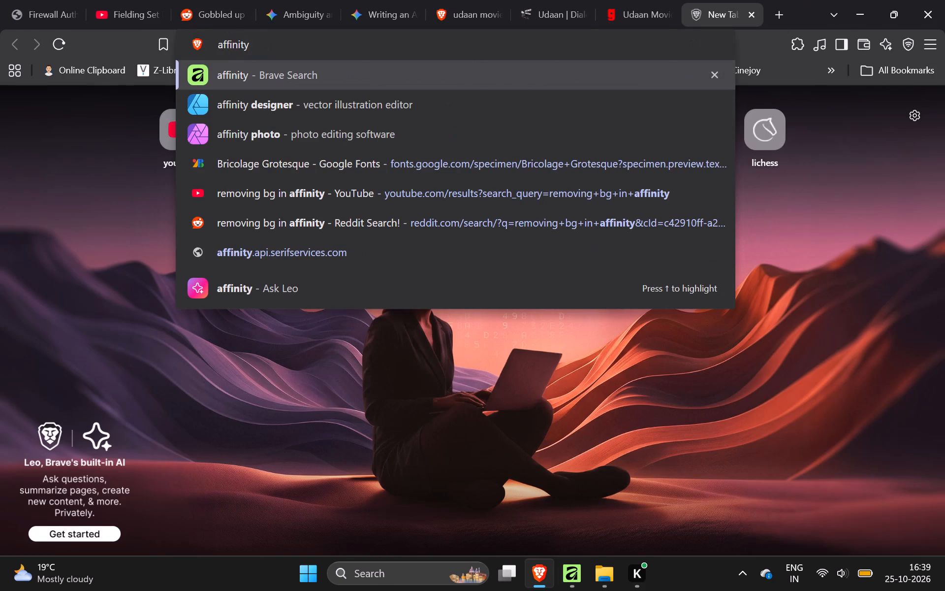
{"action": "type", "text": "te"}
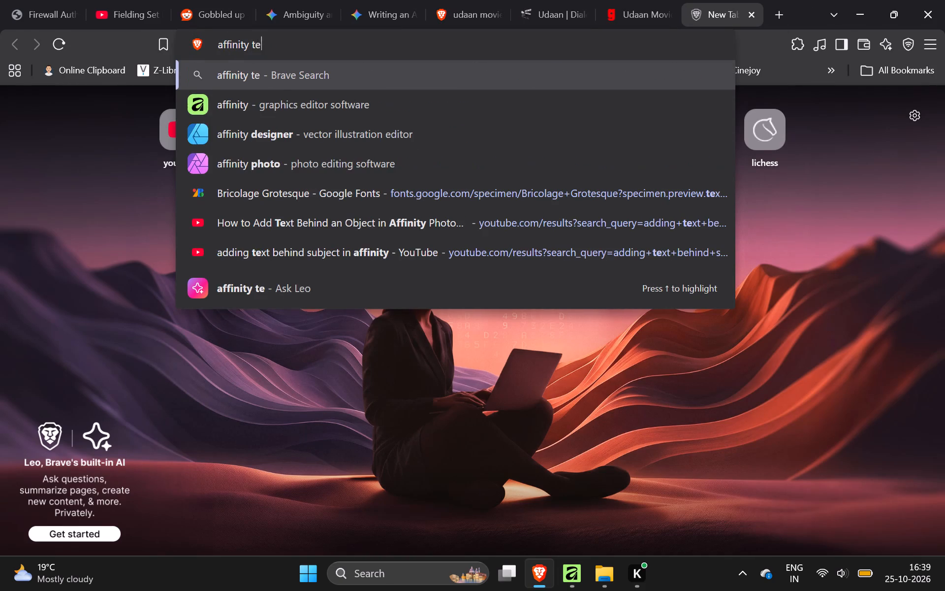
{"action": "key", "text": "BackSpace"}
{"action": "key", "text": "BackSpace"}
{"action": "type", "text": "dont"}
{"action": "key", "text": "Return"}
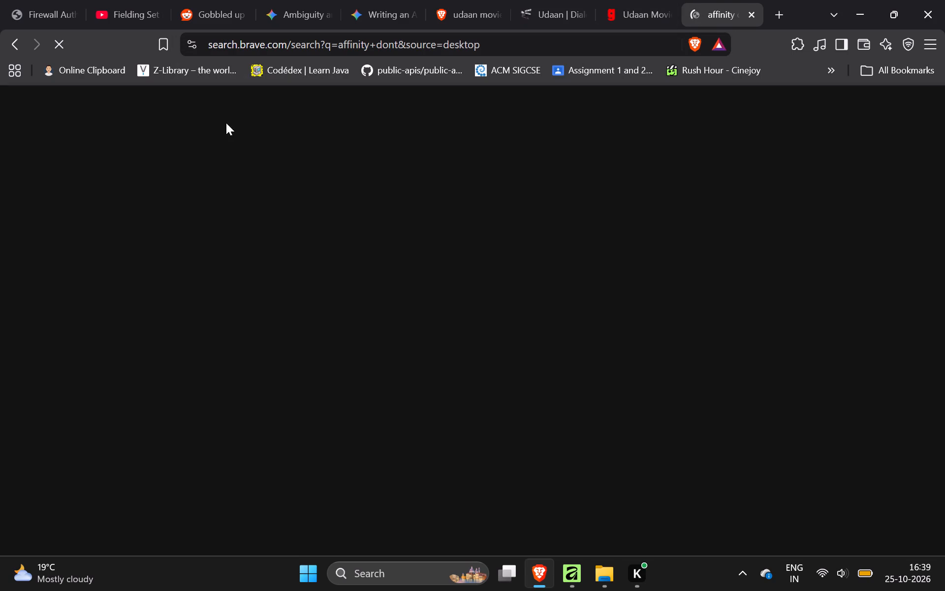
{"action": "left_click", "coordinate": [144, 121]}
{"action": "key", "text": "BackSpace"}
{"action": "key", "text": "f"}
{"action": "key", "text": "Return"}
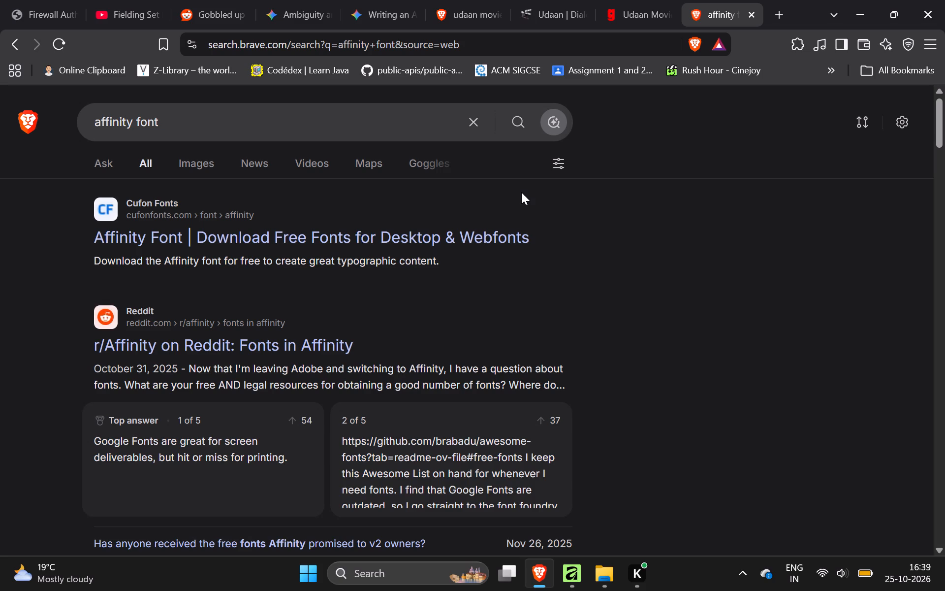
Open the Affinity Font page on Cufon Fonts in a new tab and examine the font preview.
{"action": "left_click_drag", "start_coordinate": [266, 231], "coordinate": [944, 0]}
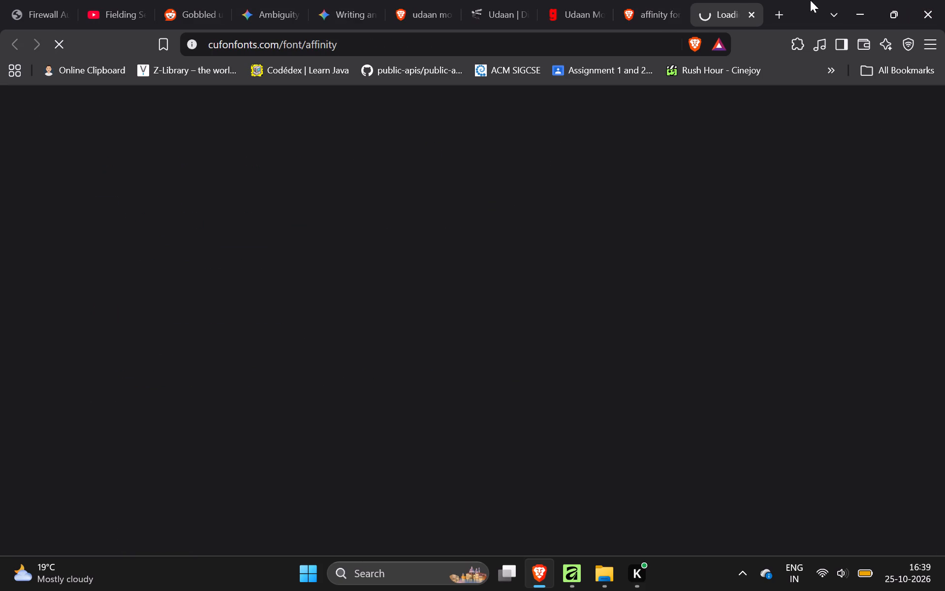
{"action": "scroll", "coordinate": [252, 201], "scroll_direction": "down", "scroll_amount": 3}
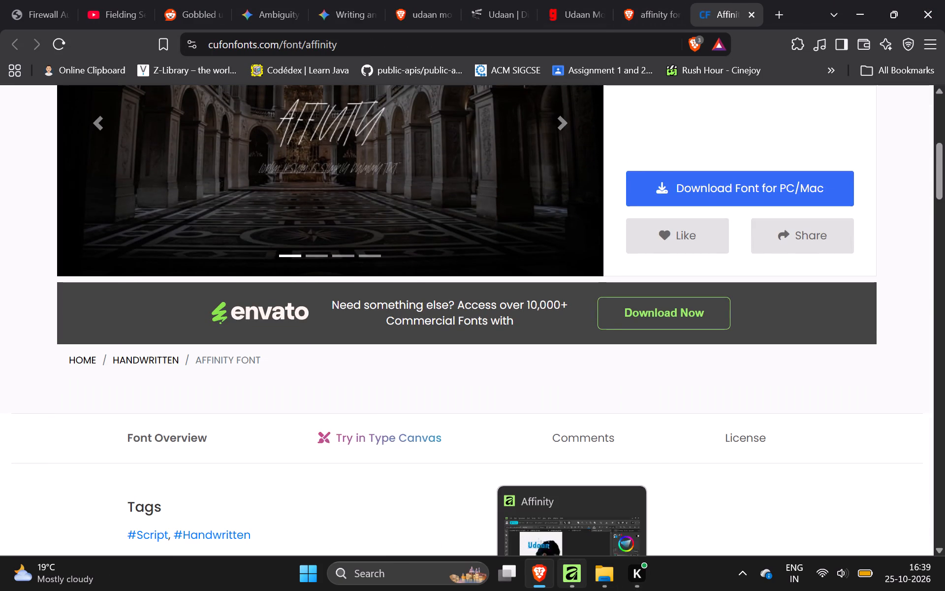
{"action": "scroll", "coordinate": [0, 324], "scroll_direction": "up", "scroll_amount": 6}
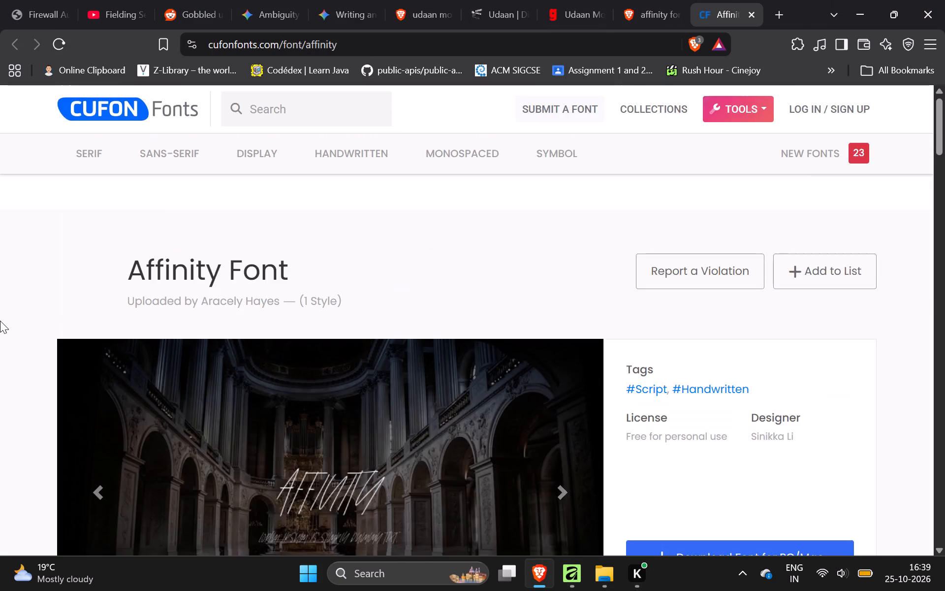
{"action": "scroll", "coordinate": [0, 321], "scroll_direction": "down", "scroll_amount": 8}
{"action": "scroll", "coordinate": [0, 319], "scroll_direction": "up", "scroll_amount": 9}
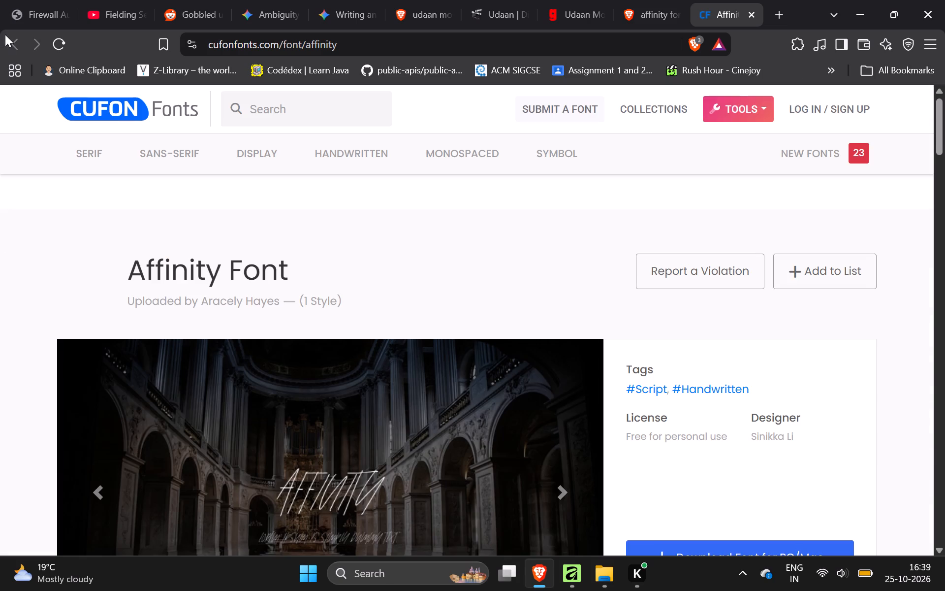
Refine the web search to "affinity logo font" and close the Cufon Fonts page.
{"action": "left_click", "coordinate": [629, 2]}
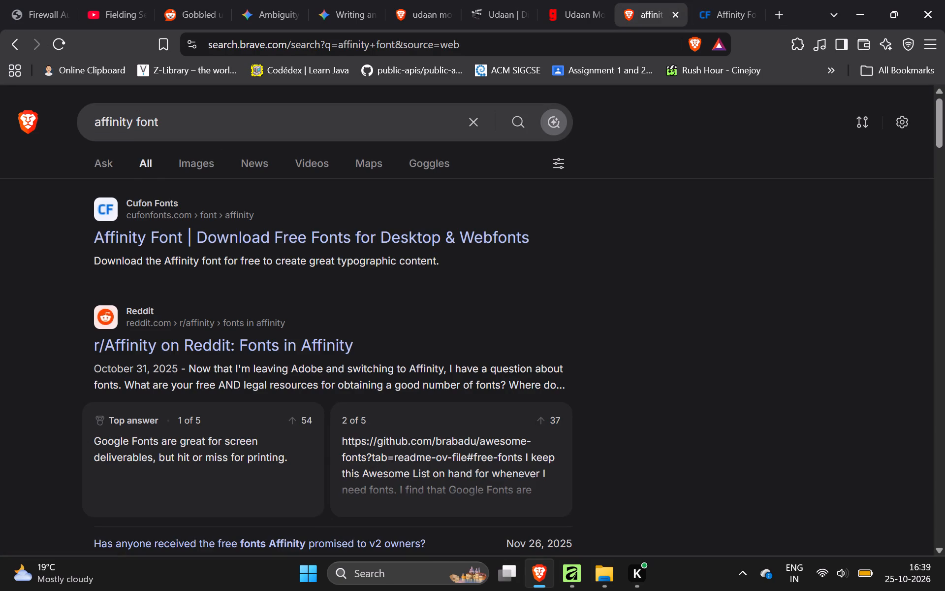
{"action": "left_click", "coordinate": [132, 113]}
{"action": "key", "text": "space"}
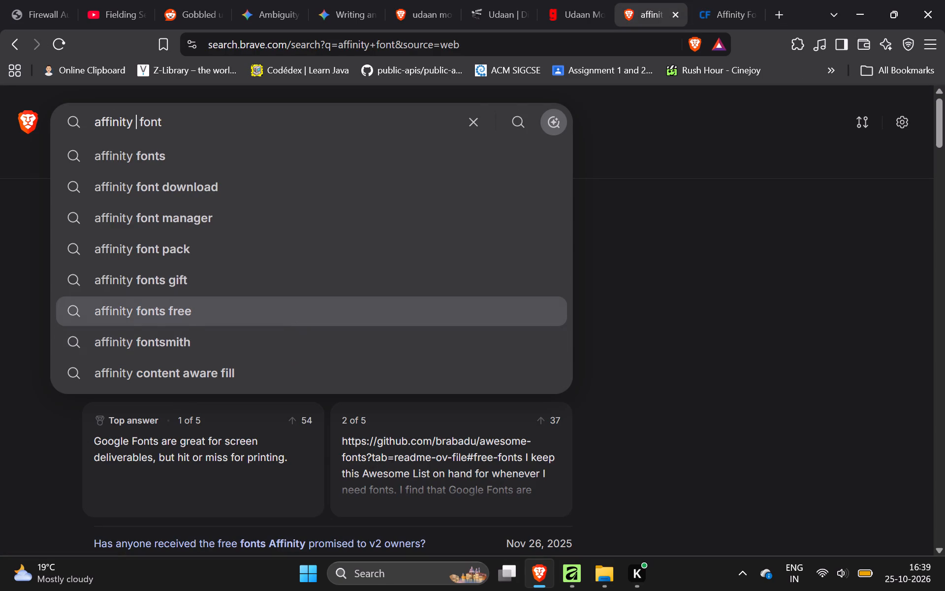
{"action": "type", "text": "logo"}
{"action": "key", "text": "Return"}
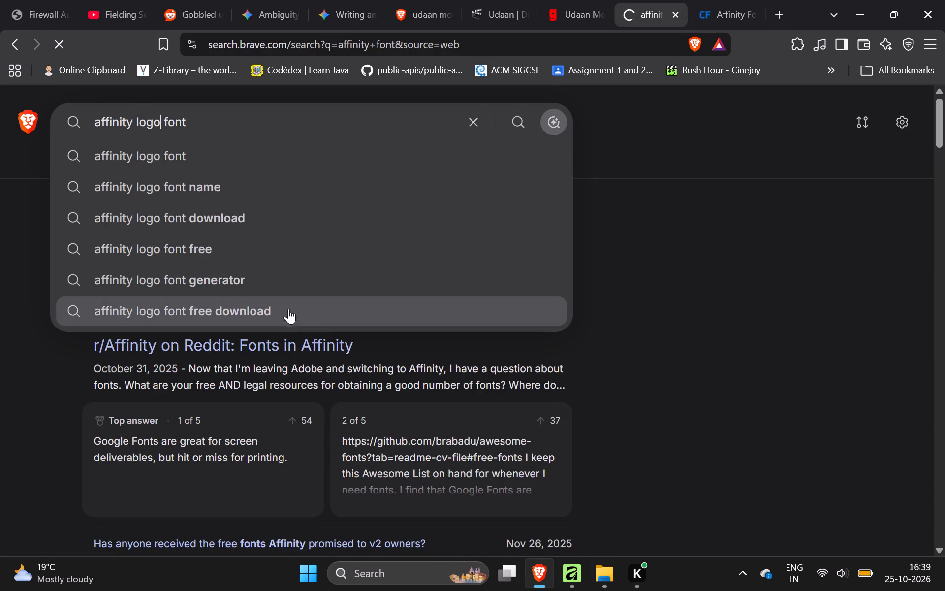
{"action": "left_click", "coordinate": [745, 15]}
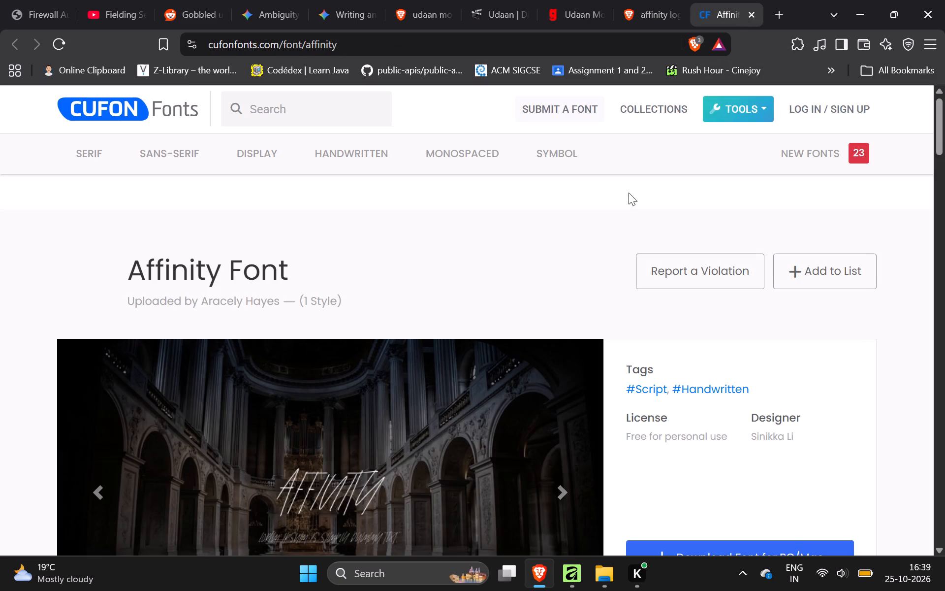
{"action": "left_click", "coordinate": [750, 15]}
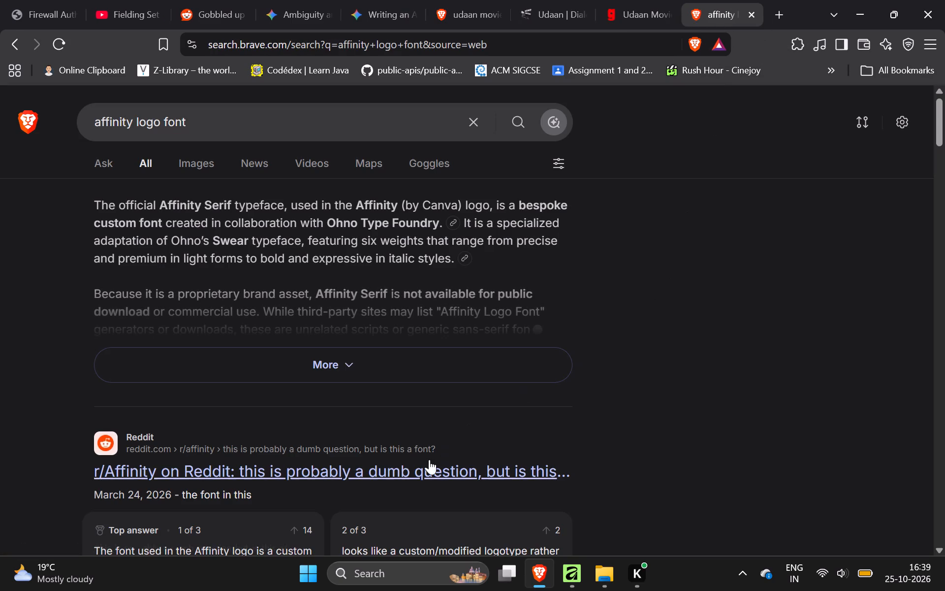
Open the r/Affinity Reddit thread asking whether the logo lettering is a font and read its replies.
{"action": "left_click_drag", "start_coordinate": [429, 460], "coordinate": [901, 0]}
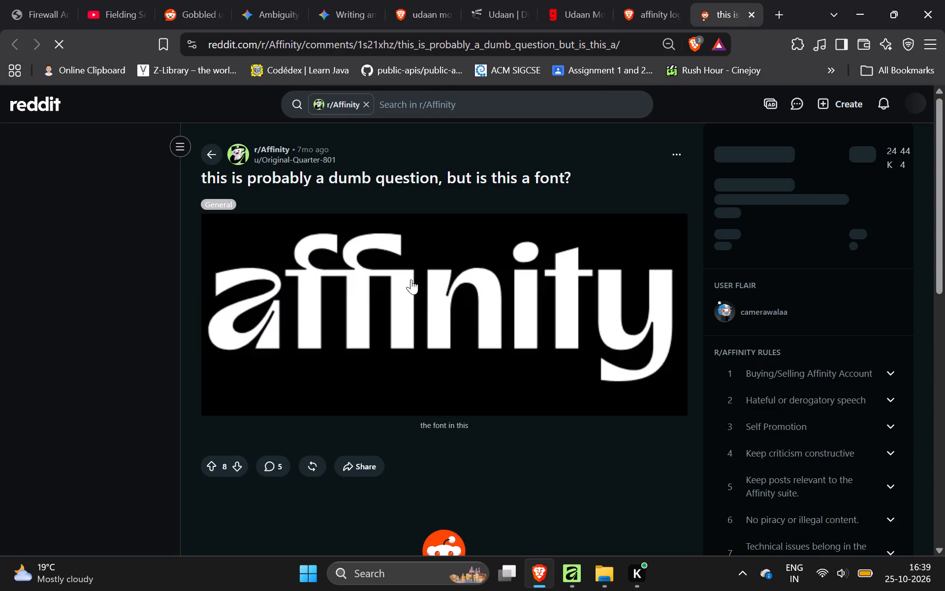
{"action": "scroll", "coordinate": [369, 314], "scroll_direction": "down", "scroll_amount": 3}
{"action": "scroll", "coordinate": [369, 314], "scroll_direction": "up", "scroll_amount": 1}
{"action": "scroll", "coordinate": [369, 314], "scroll_direction": "down", "scroll_amount": 2}
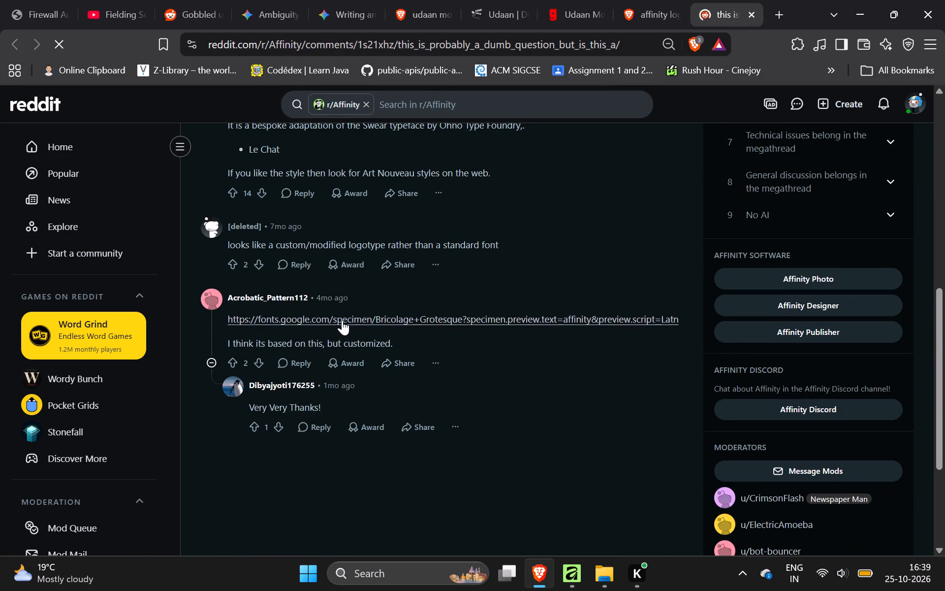
Open the Bricolage Grotesque page on Google Fonts linked in the replies and examine its weight styles.
{"action": "left_click_drag", "start_coordinate": [342, 320], "coordinate": [944, 0]}
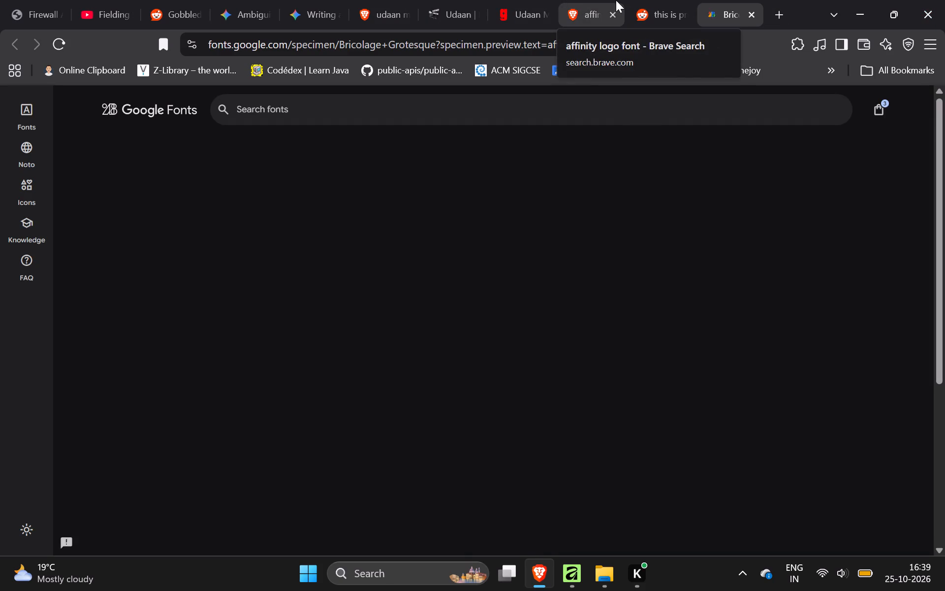
{"action": "scroll", "coordinate": [250, 331], "scroll_direction": "down", "scroll_amount": 3}
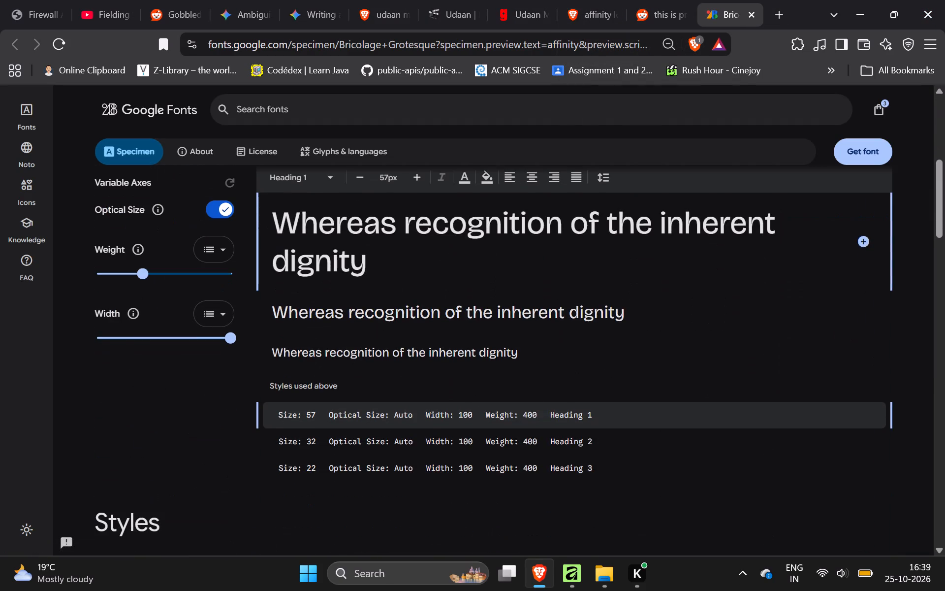
{"action": "scroll", "coordinate": [269, 361], "scroll_direction": "down", "scroll_amount": 3}
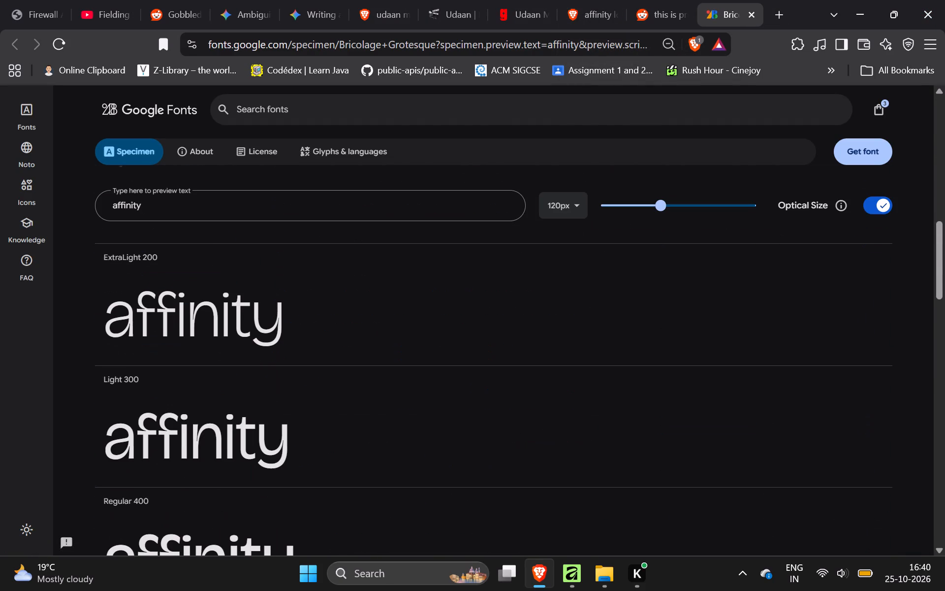
{"action": "scroll", "coordinate": [129, 307], "scroll_direction": "down", "scroll_amount": 1}
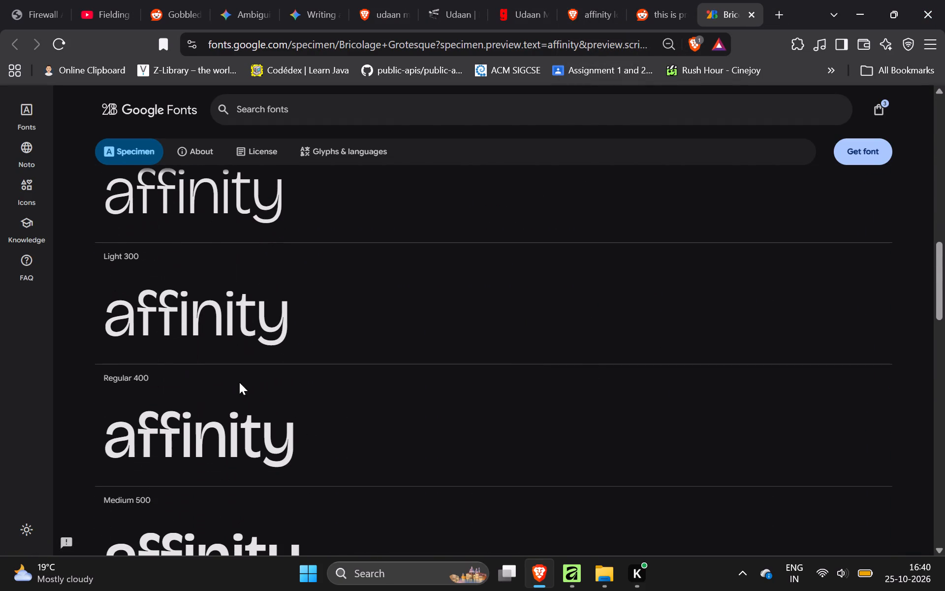
{"action": "scroll", "coordinate": [261, 427], "scroll_direction": "down", "scroll_amount": 2}
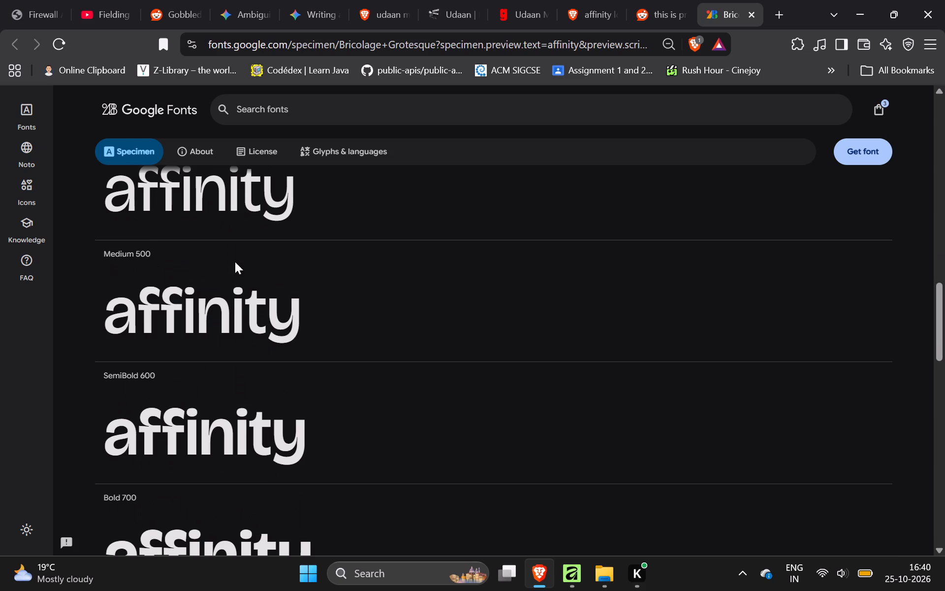
{"action": "left_click", "coordinate": [203, 315]}
Add Bricolage Grotesque to the font selection and download all selected families as a zip into the khaali kitab fonts folder.
{"action": "left_click", "coordinate": [870, 146]}
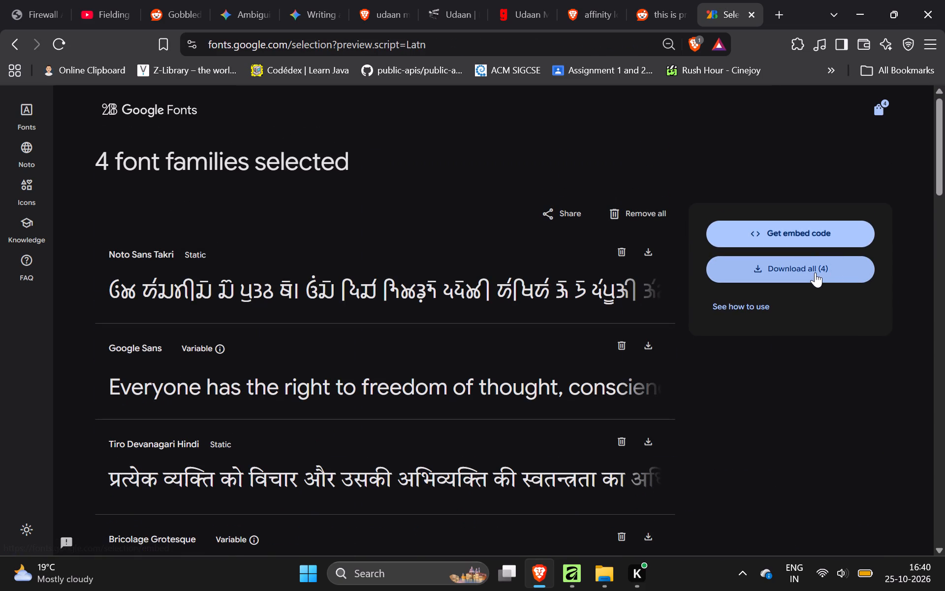
{"action": "left_click", "coordinate": [815, 272]}
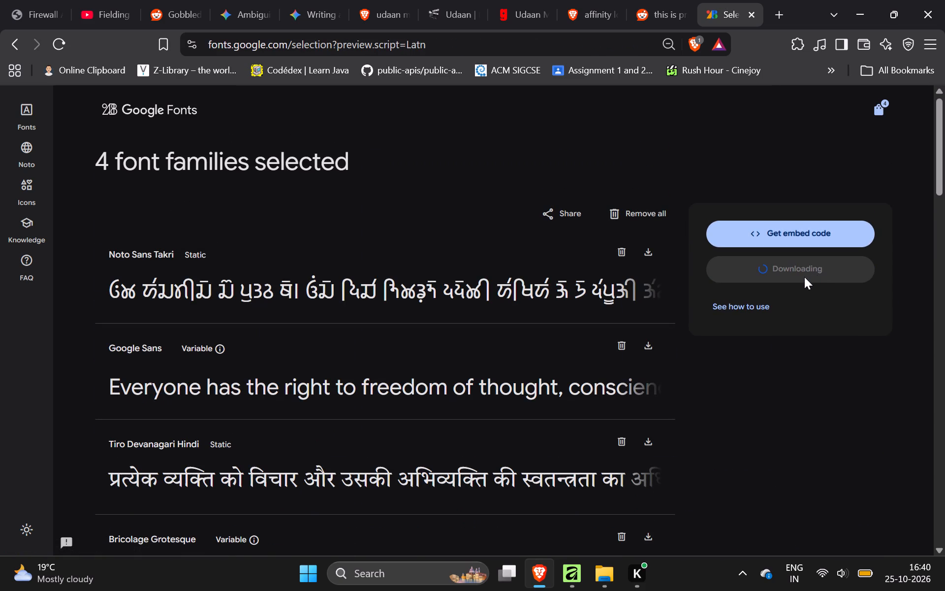
{"action": "scroll", "coordinate": [803, 278], "scroll_direction": "down", "scroll_amount": 1}
{"action": "scroll", "coordinate": [803, 278], "scroll_direction": "up", "scroll_amount": 1}
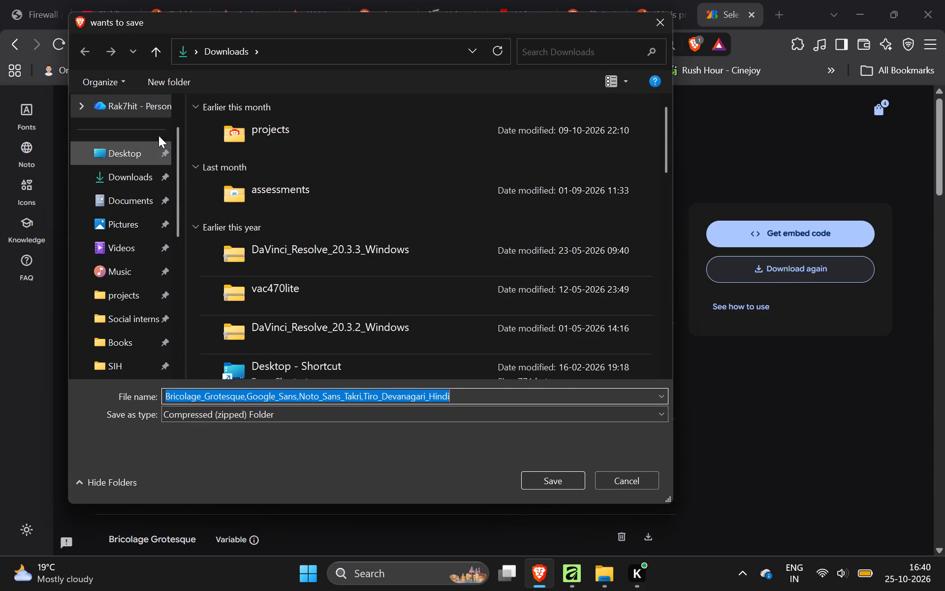
{"action": "scroll", "coordinate": [131, 274], "scroll_direction": "down", "scroll_amount": 3}
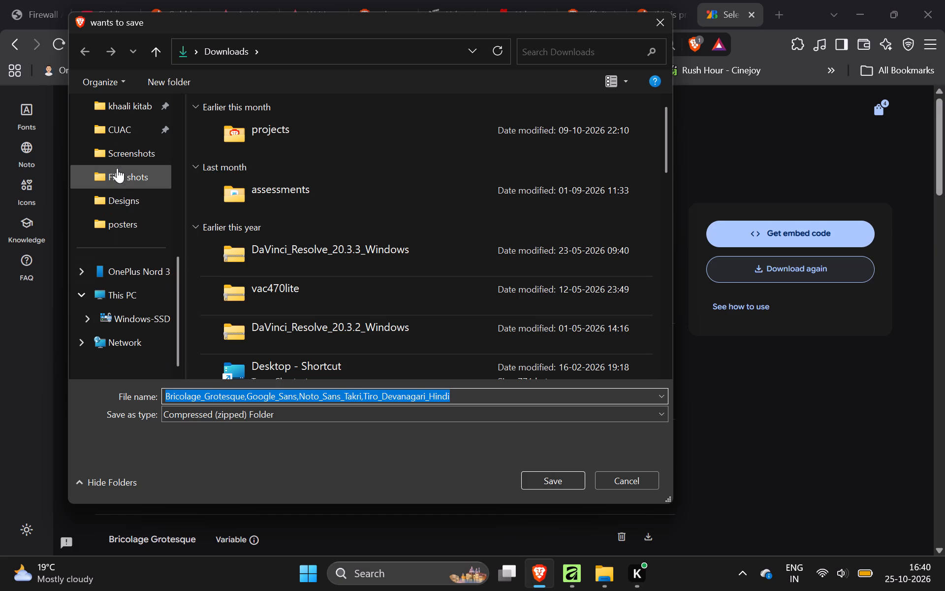
{"action": "scroll", "coordinate": [116, 150], "scroll_direction": "up", "scroll_amount": 1}
{"action": "left_click", "coordinate": [123, 222]}
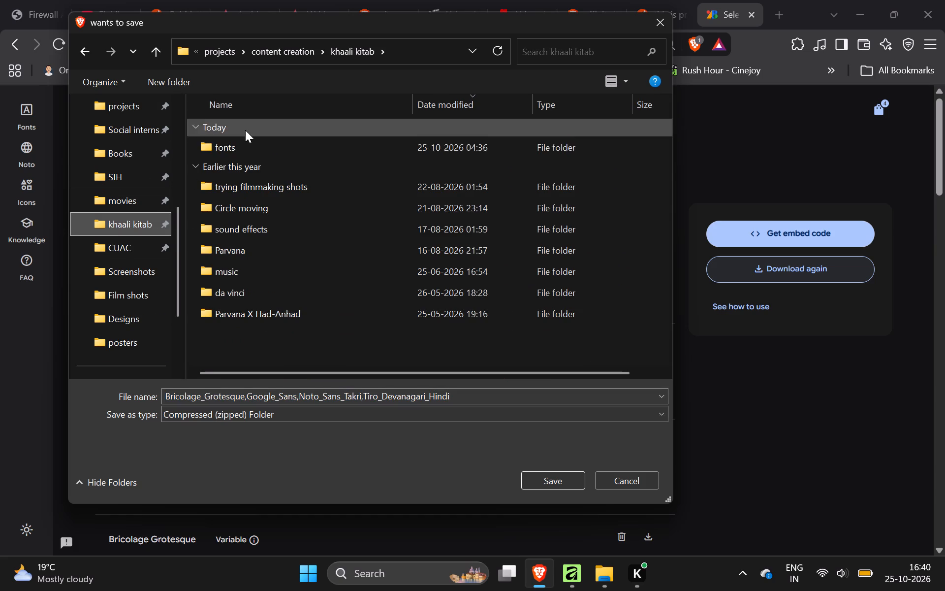
{"action": "double_click", "coordinate": [245, 145]}
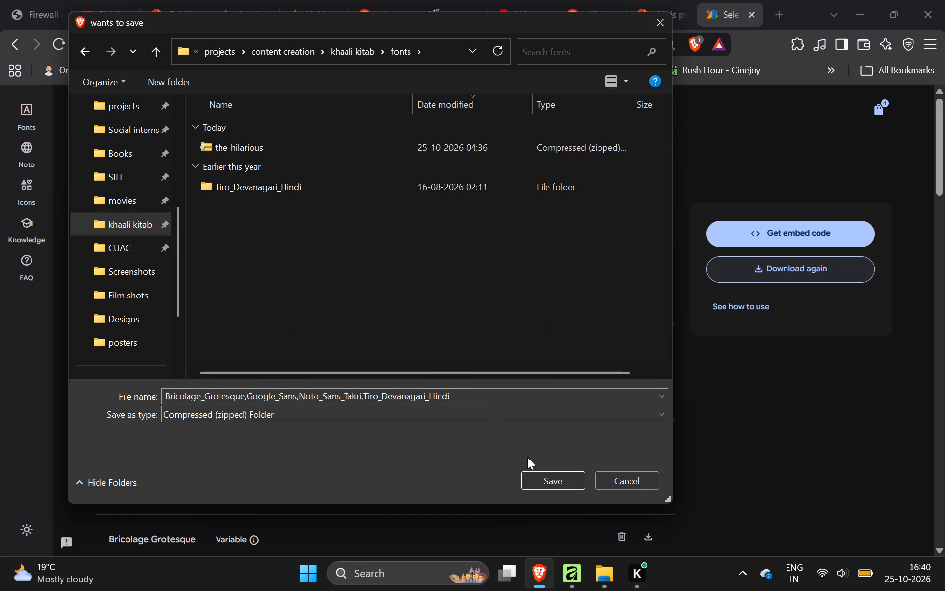
{"action": "left_click", "coordinate": [548, 476]}
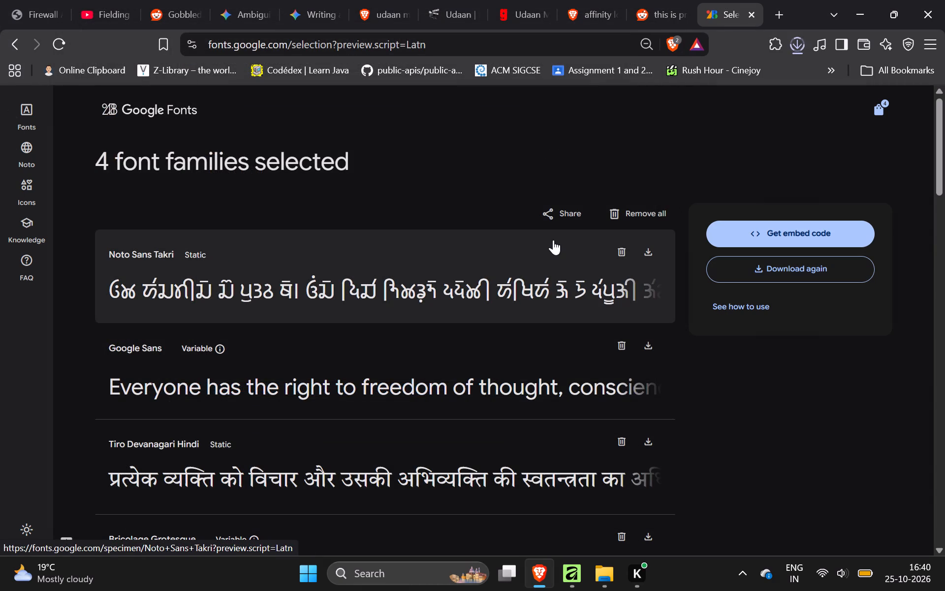
{"action": "scroll", "coordinate": [511, 344], "scroll_direction": "down", "scroll_amount": 4}
{"action": "scroll", "coordinate": [613, 357], "scroll_direction": "up", "scroll_amount": 4}
Open the downloaded font archive in File Explorer and permanently delete its Noto_Sans_Takri folder.
{"action": "left_click", "coordinate": [799, 44]}
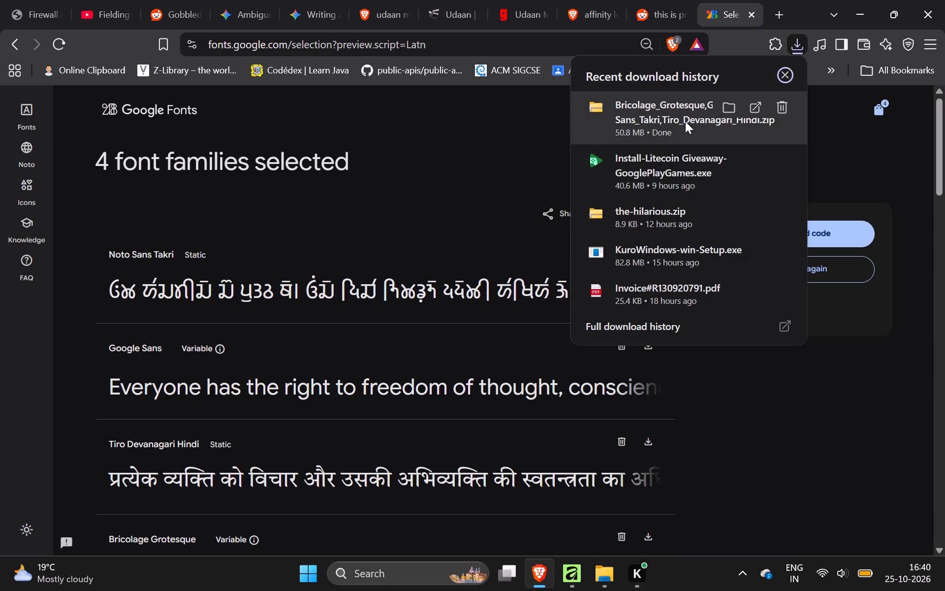
{"action": "double_click", "coordinate": [685, 121]}
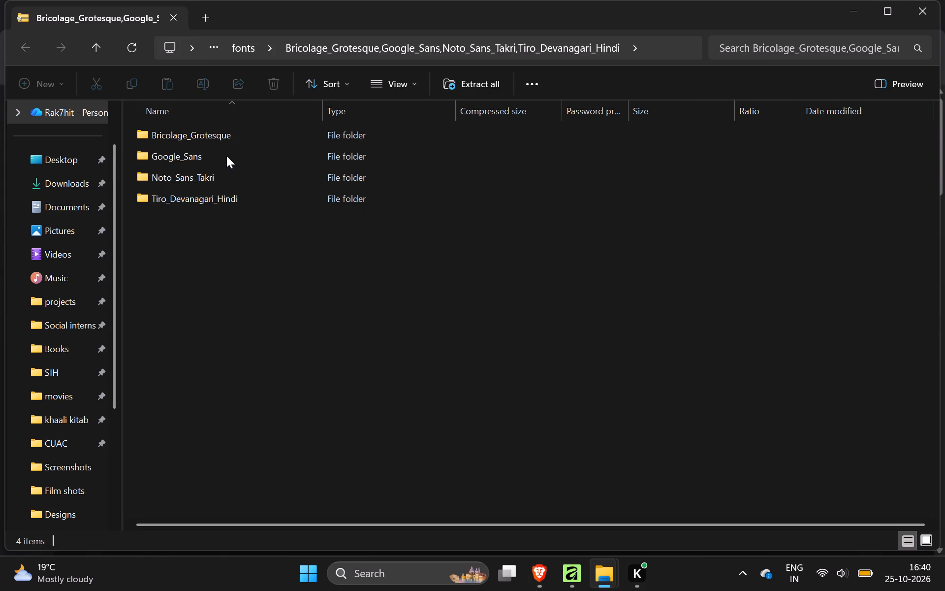
{"action": "left_click", "coordinate": [204, 175]}
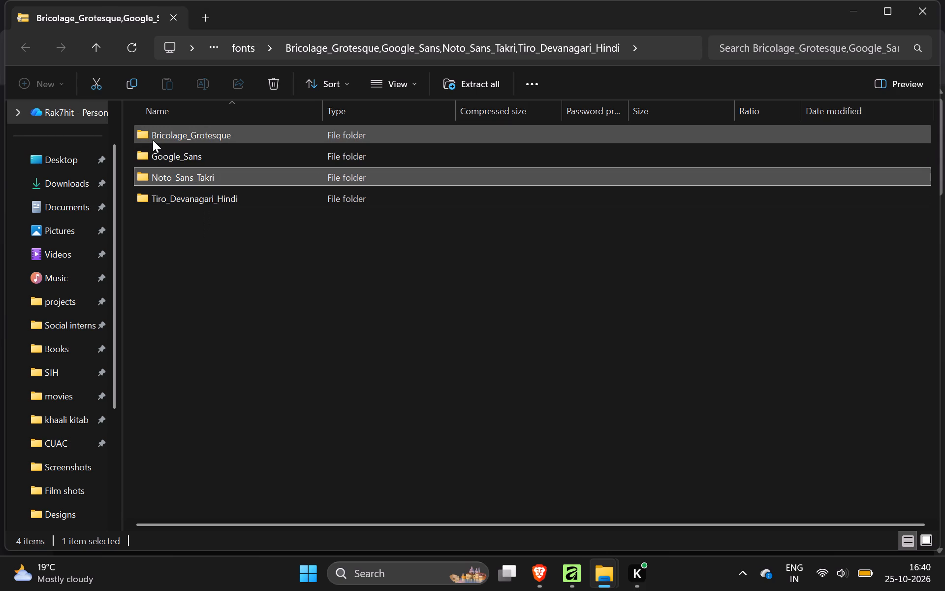
{"action": "key", "text": "Delete"}
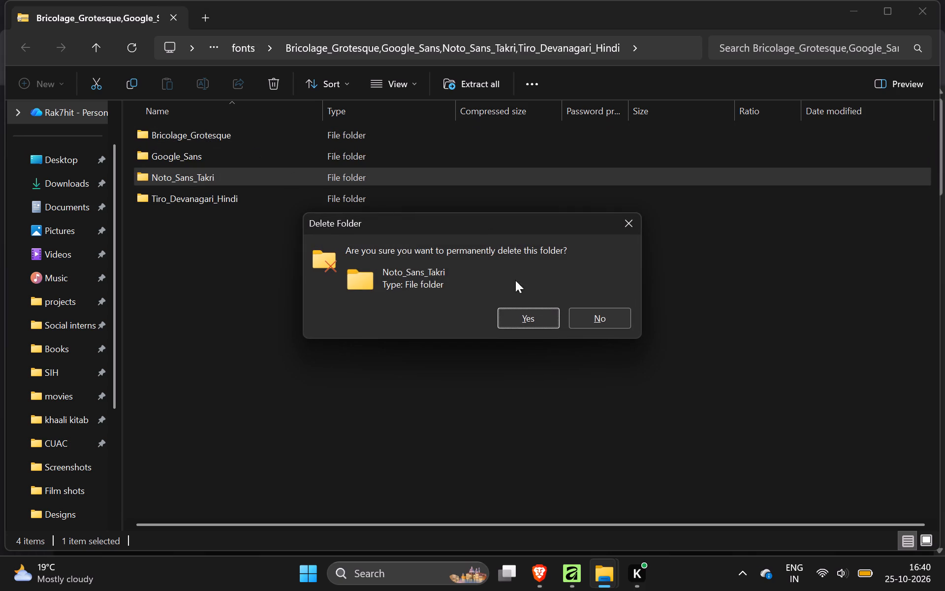
{"action": "left_click", "coordinate": [524, 316]}
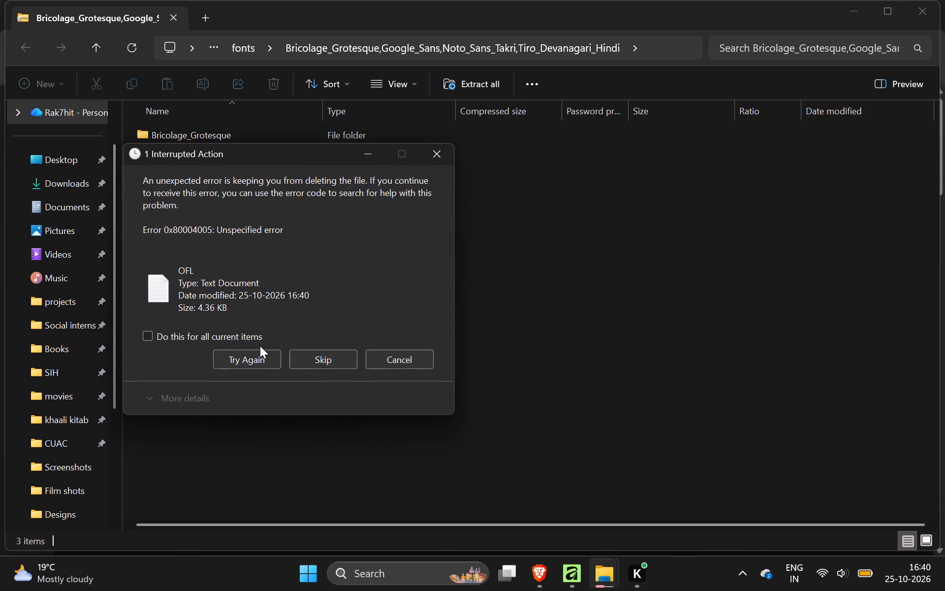
{"action": "left_click", "coordinate": [232, 358]}
{"action": "left_click", "coordinate": [420, 152]}
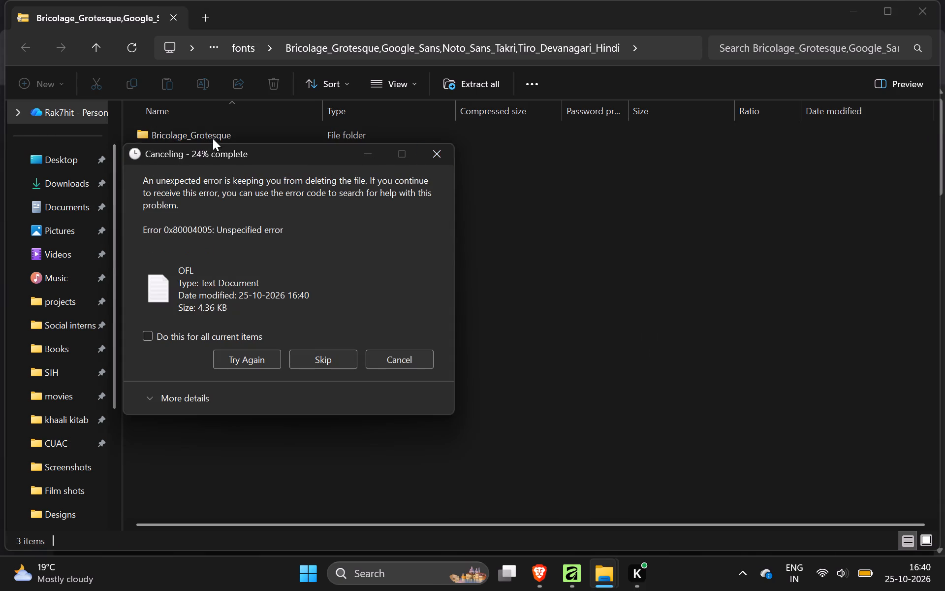
Open the static folder inside Bricolage_Grotesque in the archive, view its font files, and return to the browser.
{"action": "left_click", "coordinate": [242, 126]}
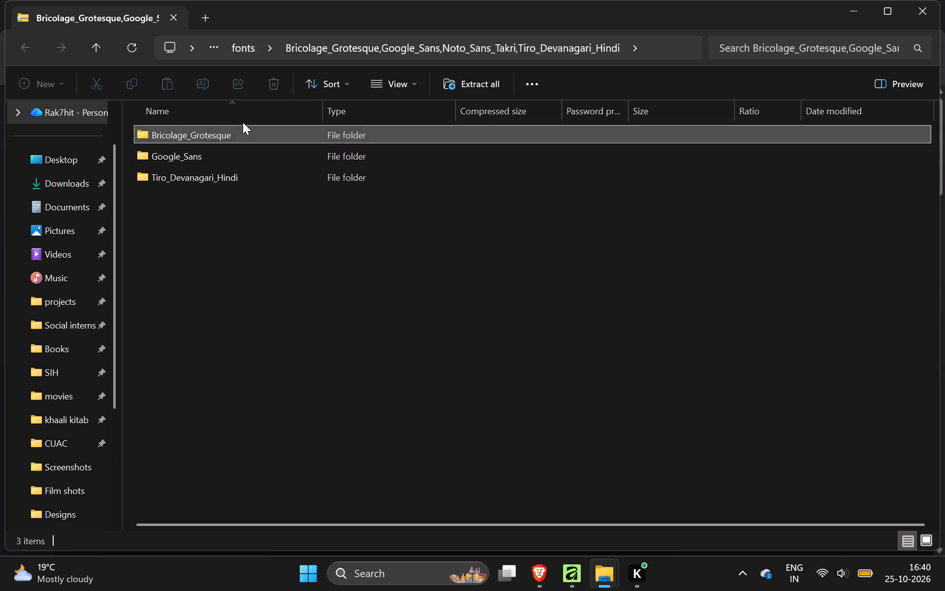
{"action": "left_click", "coordinate": [243, 122]}
{"action": "double_click", "coordinate": [235, 132]}
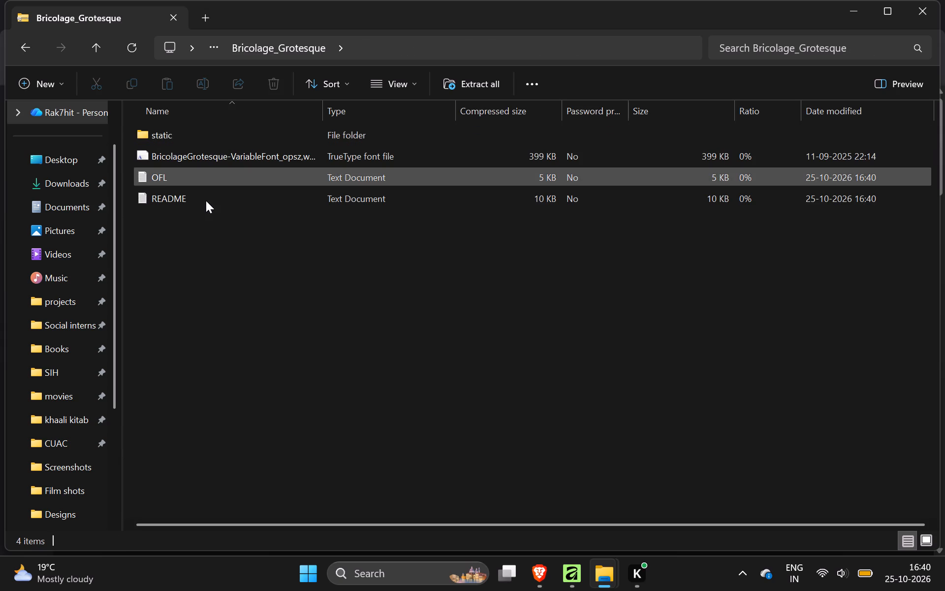
{"action": "double_click", "coordinate": [206, 201]}
{"action": "left_click", "coordinate": [156, 135]}
{"action": "left_click", "coordinate": [156, 135]}
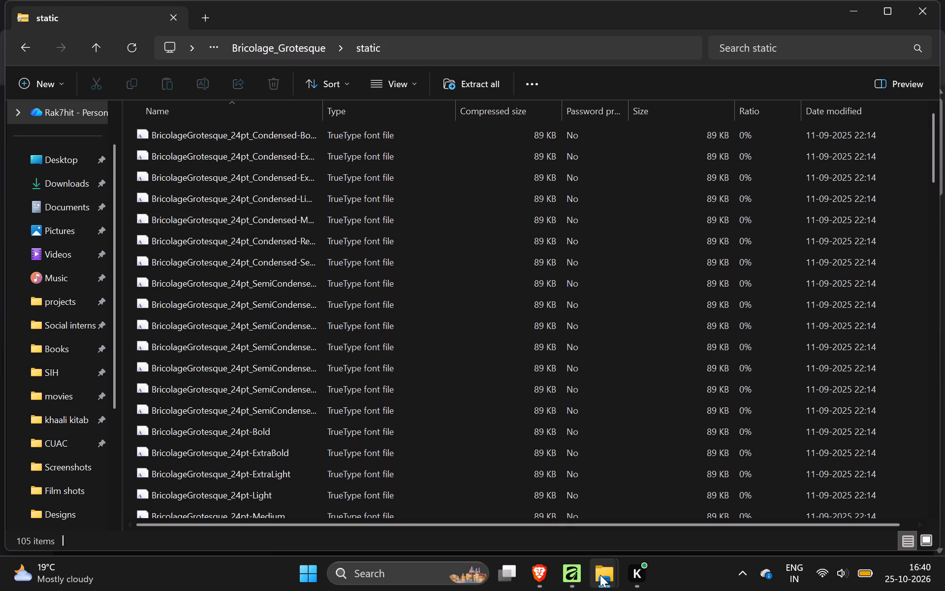
{"action": "left_click", "coordinate": [679, 459]}
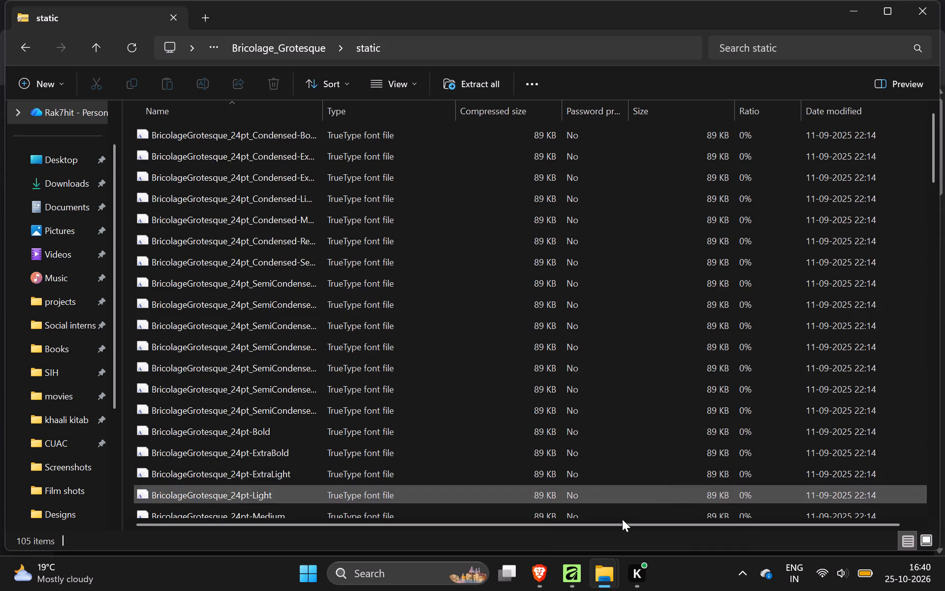
{"action": "left_click_drag", "start_coordinate": [738, 440], "coordinate": [744, 442]}
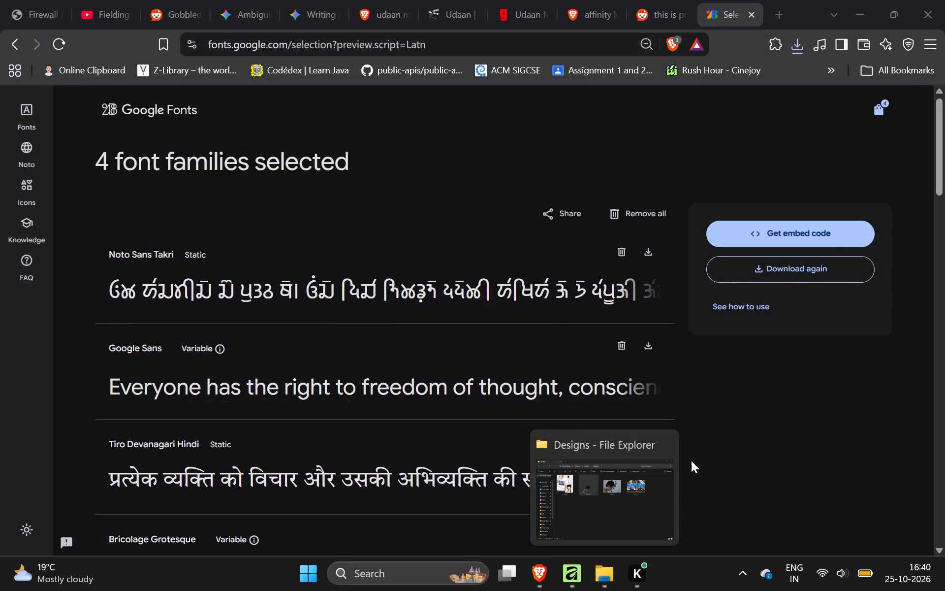
Look through the selected font families on the Google Fonts selection page.
{"action": "scroll", "coordinate": [200, 265], "scroll_direction": "down", "scroll_amount": 8}
{"action": "scroll", "coordinate": [200, 265], "scroll_direction": "up", "scroll_amount": 6}
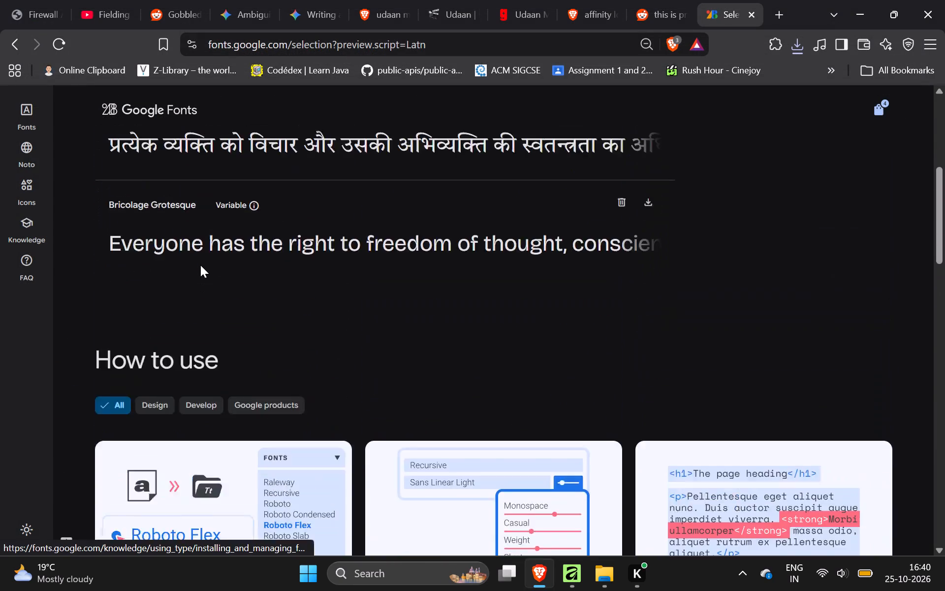
{"action": "scroll", "coordinate": [200, 265], "scroll_direction": "up", "scroll_amount": 3}
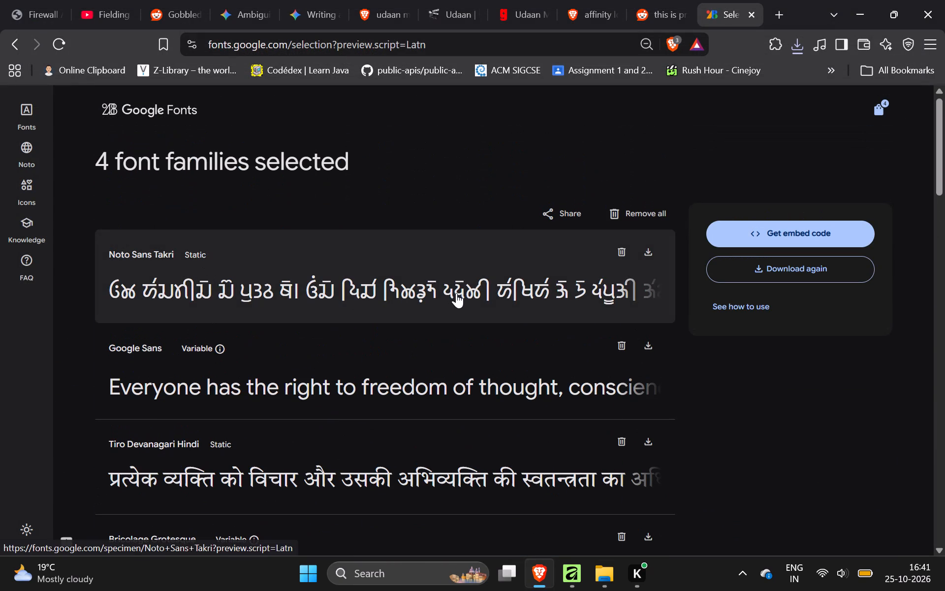
{"action": "scroll", "coordinate": [223, 212], "scroll_direction": "down", "scroll_amount": 1}
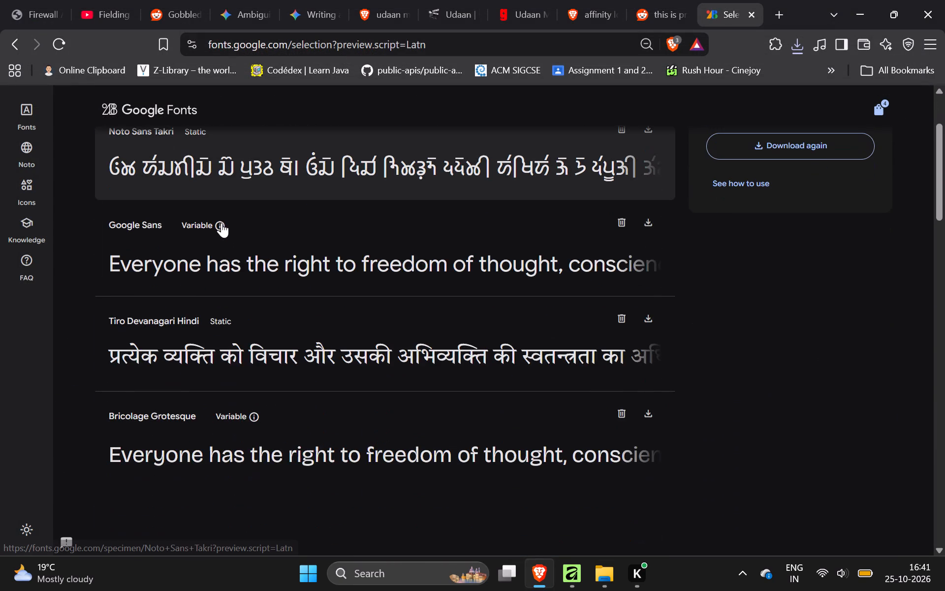
{"action": "scroll", "coordinate": [225, 288], "scroll_direction": "up", "scroll_amount": 2}
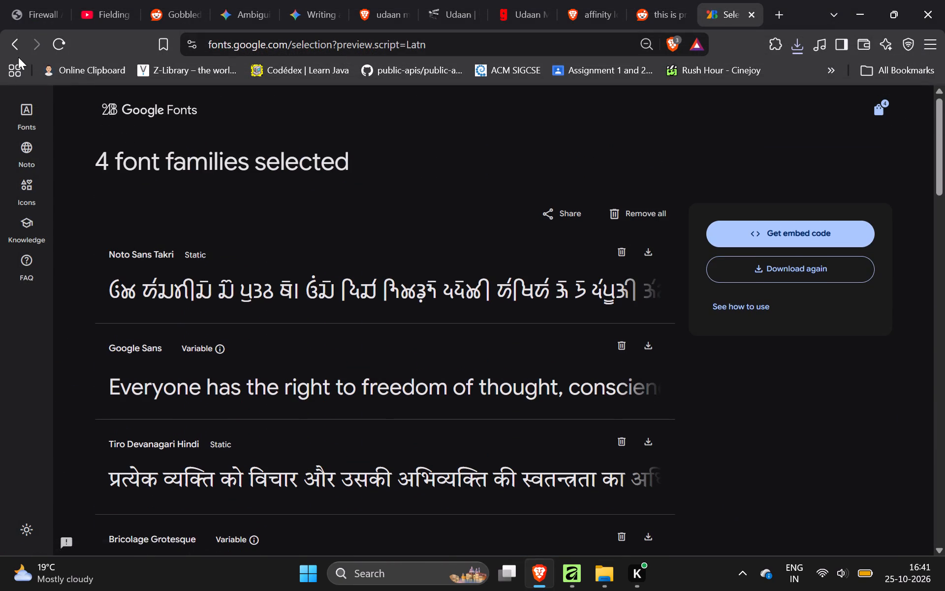
{"action": "scroll", "coordinate": [268, 257], "scroll_direction": "down", "scroll_amount": 7}
{"action": "scroll", "coordinate": [279, 278], "scroll_direction": "up", "scroll_amount": 5}
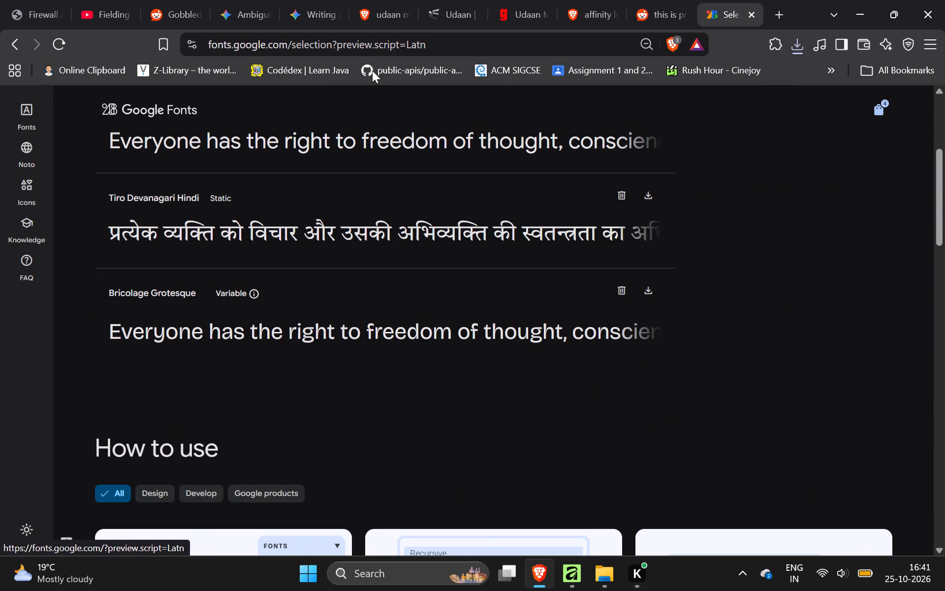
Go back to the Bricolage Grotesque specimen page and examine its variable axes, sample text and styles.
{"action": "left_click", "coordinate": [0, 35]}
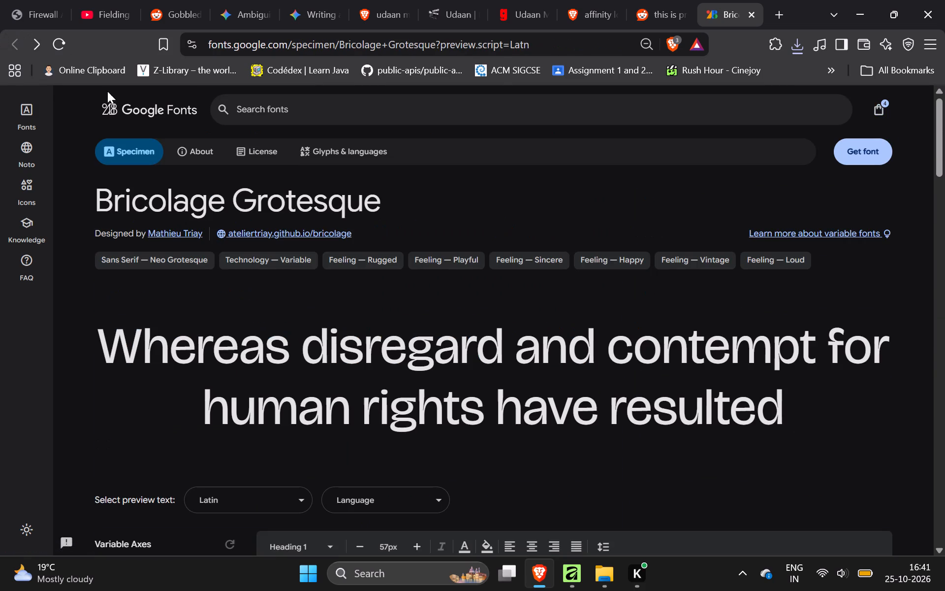
{"action": "scroll", "coordinate": [272, 230], "scroll_direction": "down", "scroll_amount": 3}
{"action": "scroll", "coordinate": [291, 270], "scroll_direction": "up", "scroll_amount": 2}
{"action": "scroll", "coordinate": [291, 270], "scroll_direction": "down", "scroll_amount": 2}
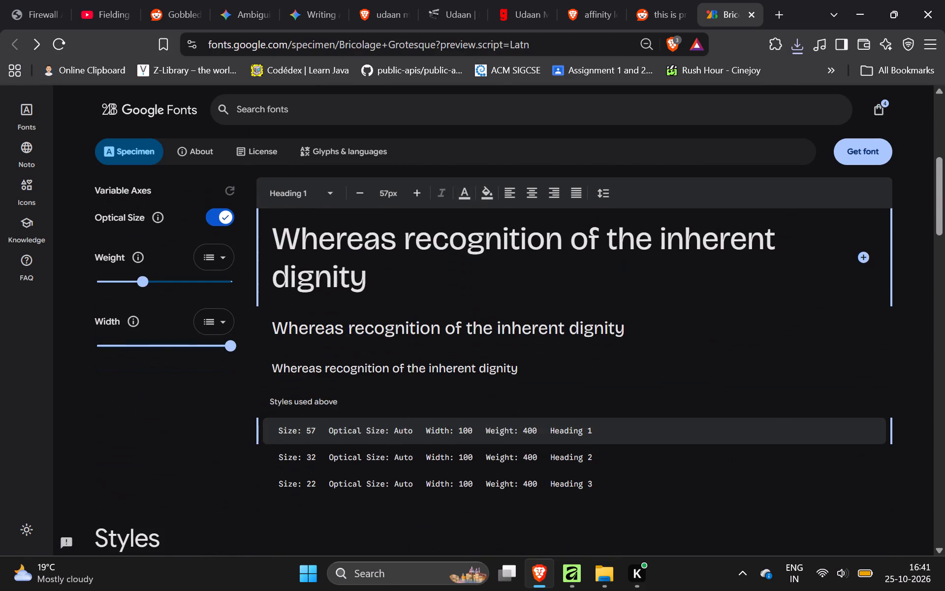
{"action": "scroll", "coordinate": [291, 270], "scroll_direction": "down", "scroll_amount": 6}
{"action": "scroll", "coordinate": [334, 295], "scroll_direction": "down", "scroll_amount": 5}
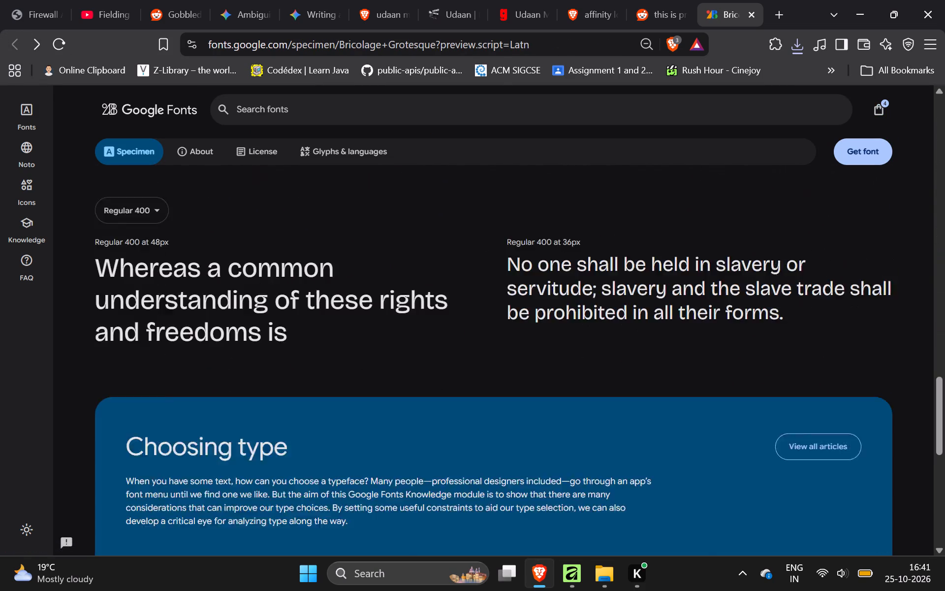
{"action": "scroll", "coordinate": [334, 295], "scroll_direction": "down", "scroll_amount": 1}
{"action": "scroll", "coordinate": [334, 295], "scroll_direction": "up", "scroll_amount": 9}
{"action": "scroll", "coordinate": [287, 297], "scroll_direction": "up", "scroll_amount": 8}
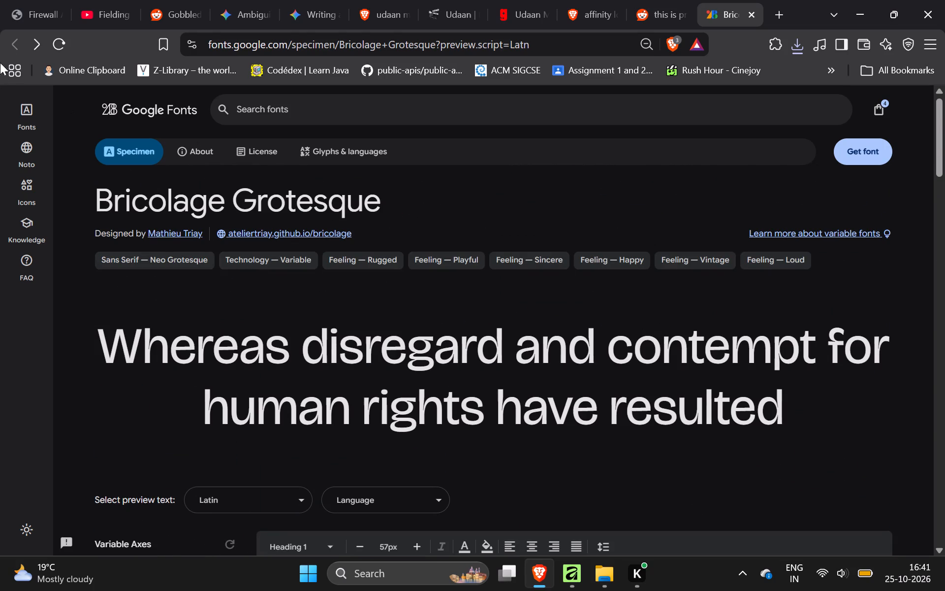
{"action": "scroll", "coordinate": [537, 269], "scroll_direction": "down", "scroll_amount": 2}
{"action": "scroll", "coordinate": [539, 273], "scroll_direction": "up", "scroll_amount": 2}
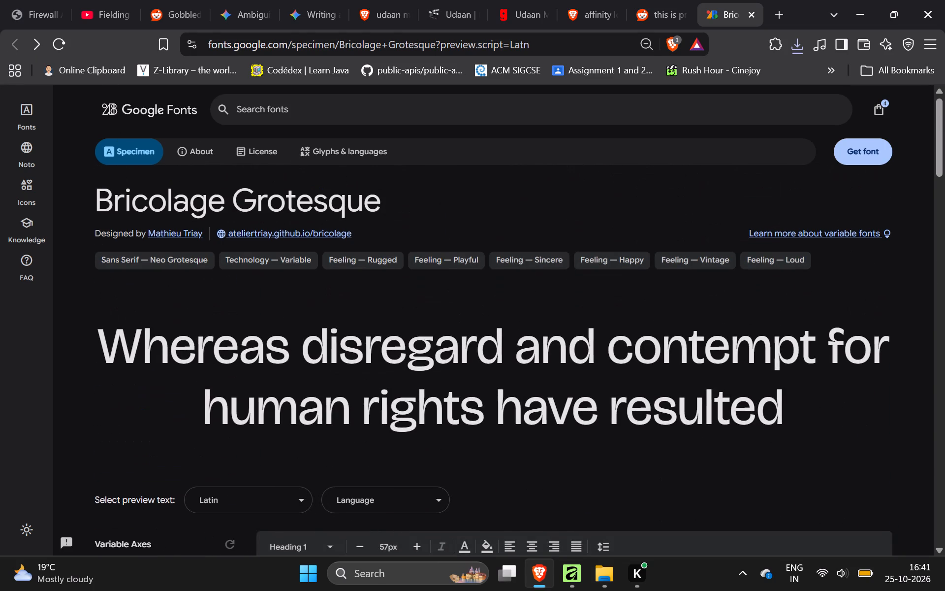
{"action": "scroll", "coordinate": [365, 356], "scroll_direction": "down", "scroll_amount": 1}
{"action": "scroll", "coordinate": [451, 343], "scroll_direction": "down", "scroll_amount": 1}
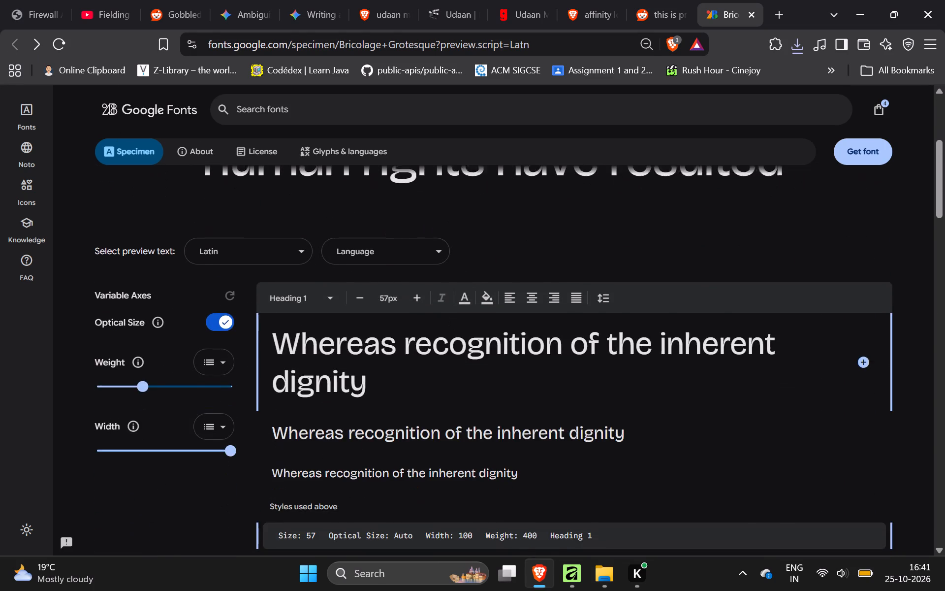
{"action": "scroll", "coordinate": [458, 348], "scroll_direction": "down", "scroll_amount": 2}
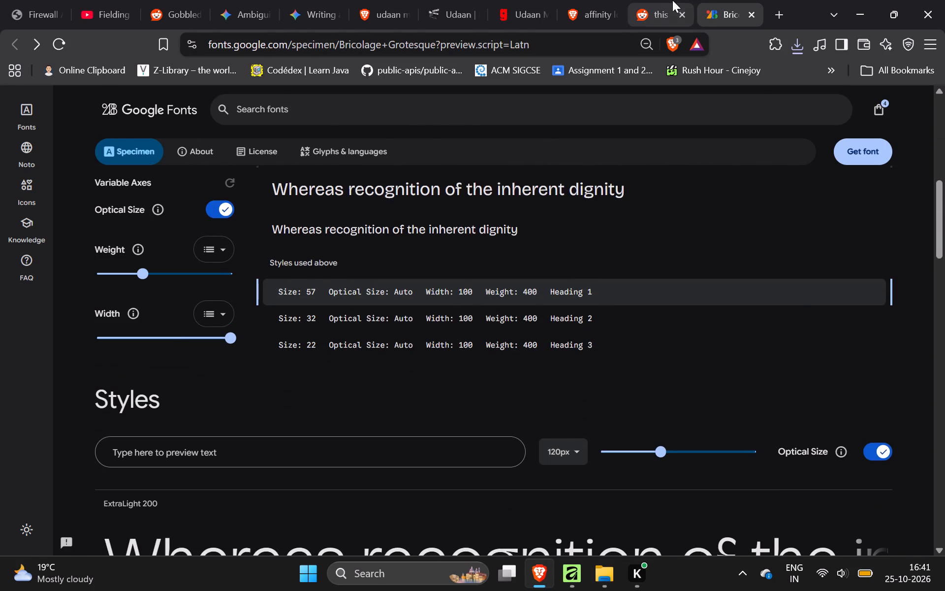
Reopen the Bricolage Grotesque link from the Reddit thread and examine the styles previewed with the word "affinity".
{"action": "left_click", "coordinate": [672, 0]}
{"action": "left_click", "coordinate": [464, 319]}
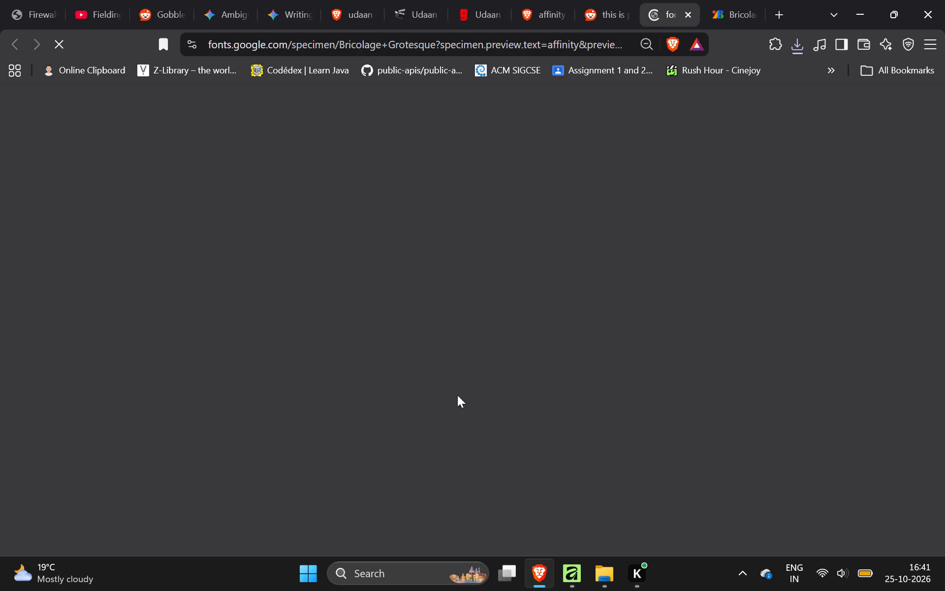
{"action": "scroll", "coordinate": [357, 226], "scroll_direction": "down", "scroll_amount": 1}
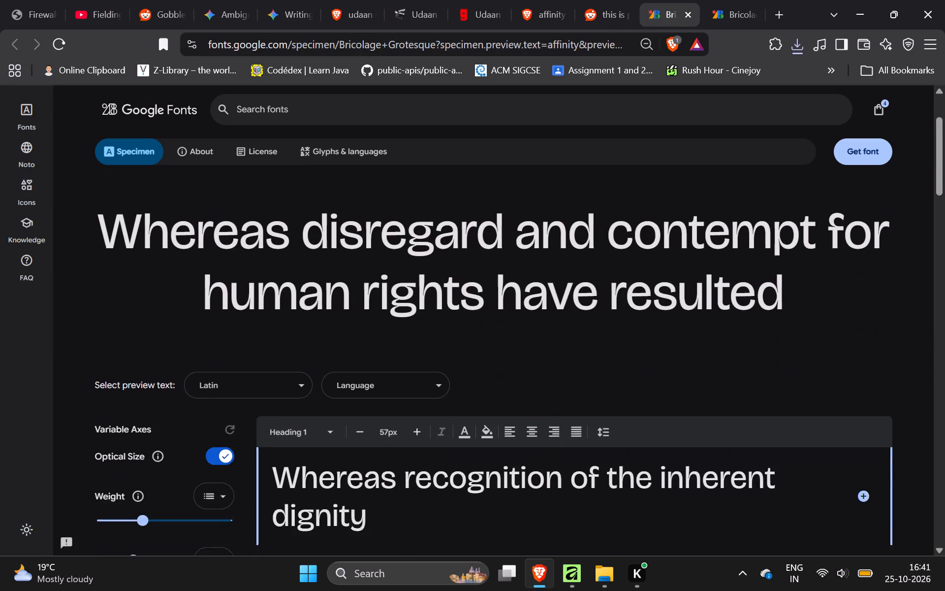
{"action": "scroll", "coordinate": [361, 263], "scroll_direction": "up", "scroll_amount": 1}
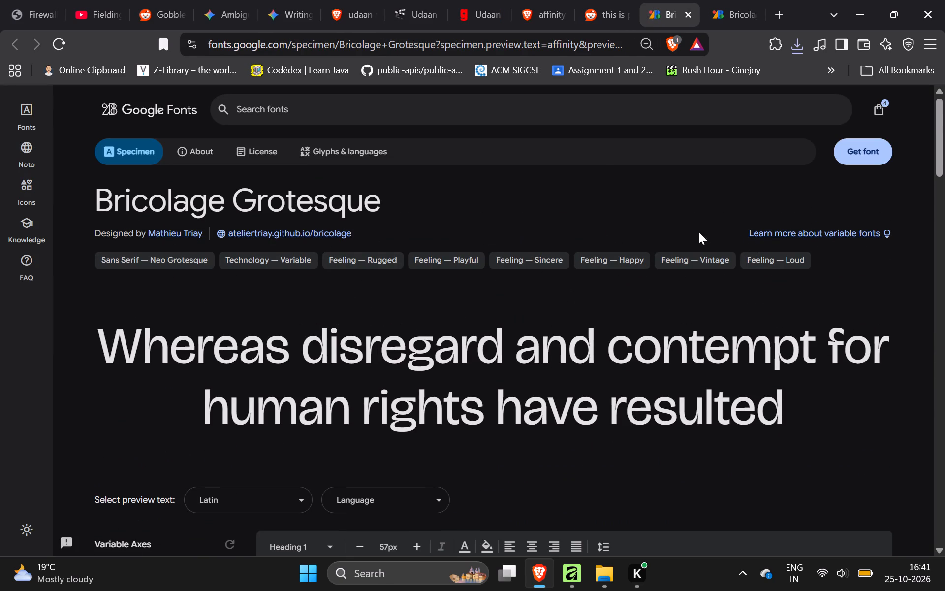
{"action": "scroll", "coordinate": [391, 243], "scroll_direction": "down", "scroll_amount": 7}
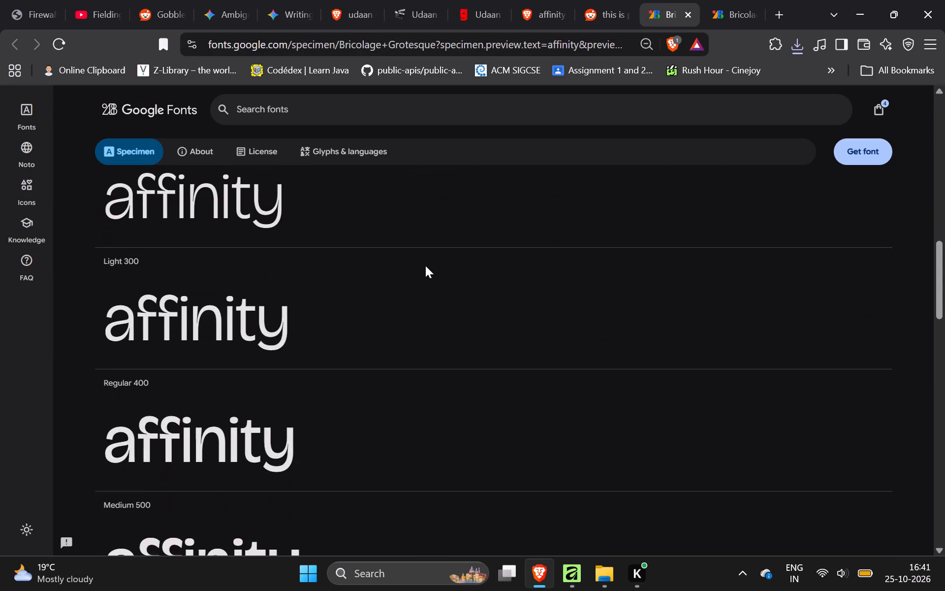
{"action": "scroll", "coordinate": [425, 265], "scroll_direction": "up", "scroll_amount": 2}
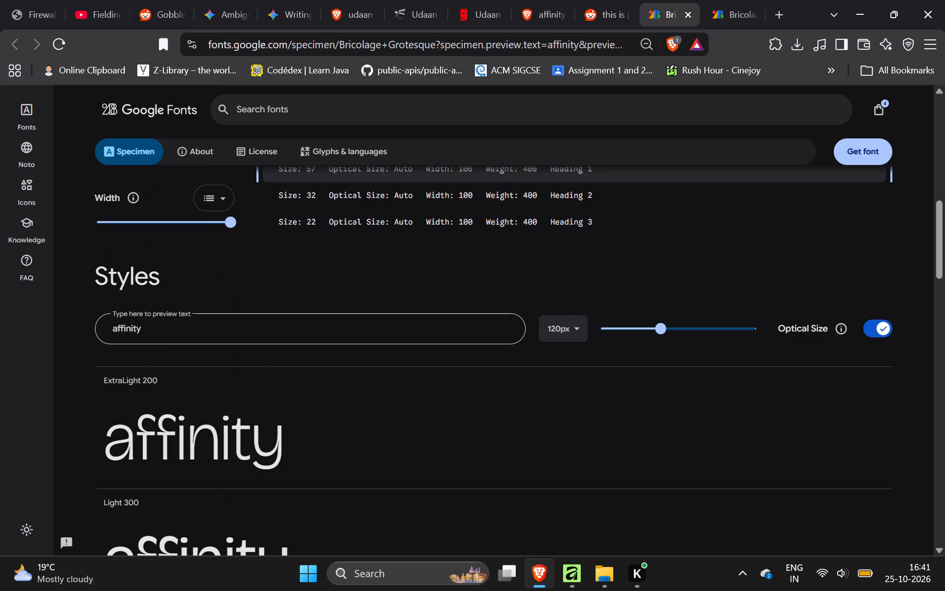
Examine the Bricolage Grotesque specimen page, comparing its sample text with the styles previewed with the word "affinity".
{"action": "left_click", "coordinate": [159, 328]}
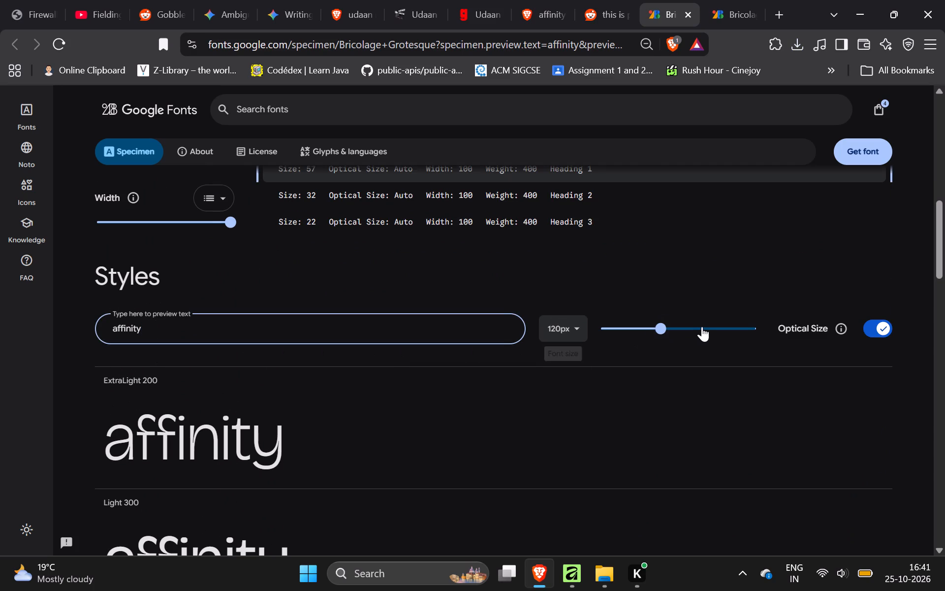
{"action": "scroll", "coordinate": [397, 349], "scroll_direction": "up", "scroll_amount": 4}
{"action": "scroll", "coordinate": [397, 346], "scroll_direction": "down", "scroll_amount": 1}
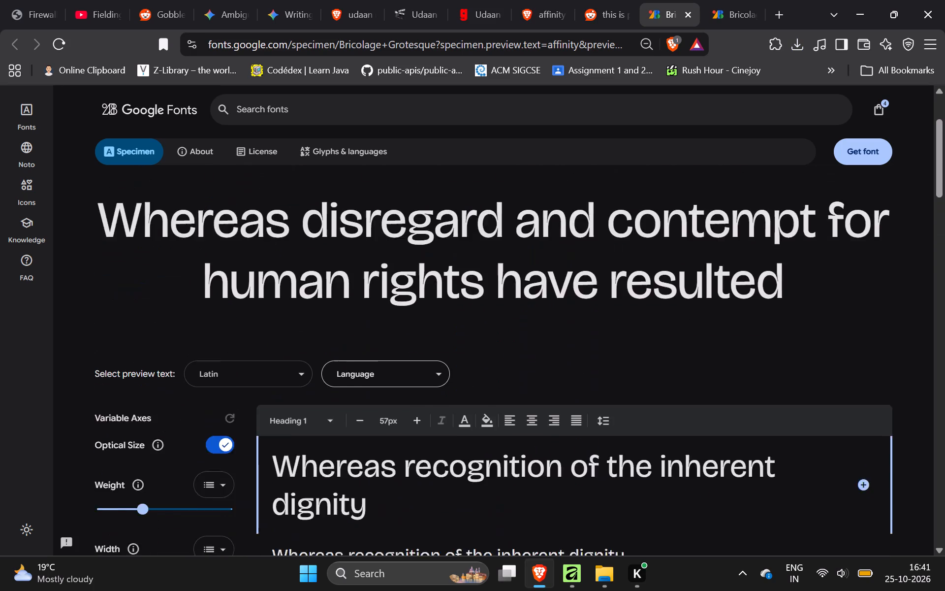
{"action": "scroll", "coordinate": [393, 371], "scroll_direction": "up", "scroll_amount": 2}
{"action": "scroll", "coordinate": [392, 374], "scroll_direction": "down", "scroll_amount": 5}
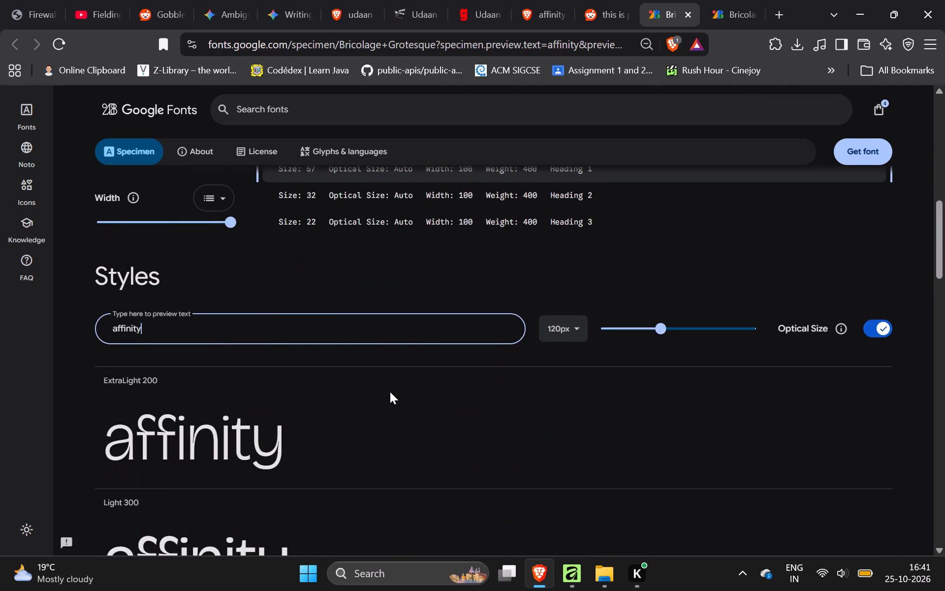
{"action": "scroll", "coordinate": [390, 392], "scroll_direction": "up", "scroll_amount": 8}
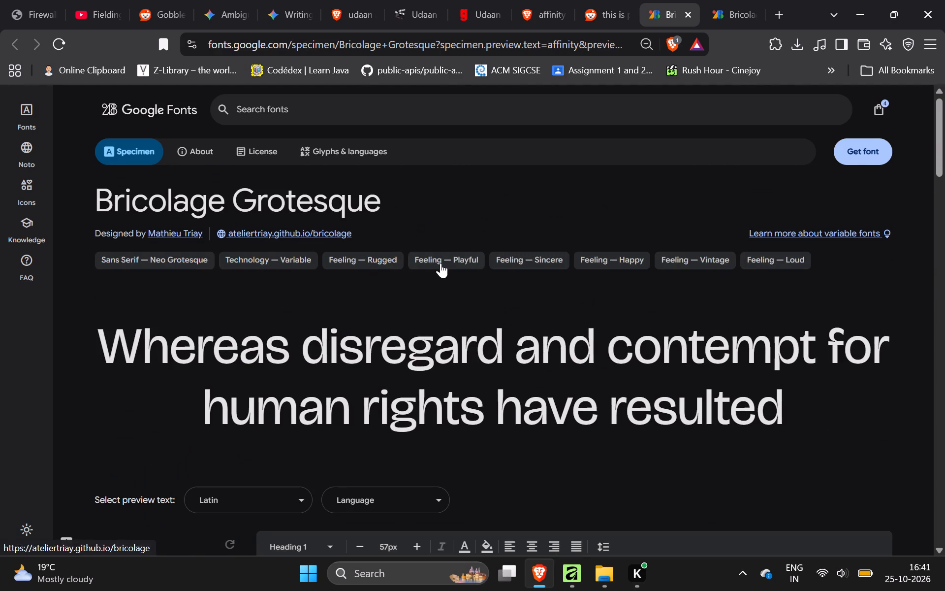
{"action": "scroll", "coordinate": [476, 311], "scroll_direction": "down", "scroll_amount": 6}
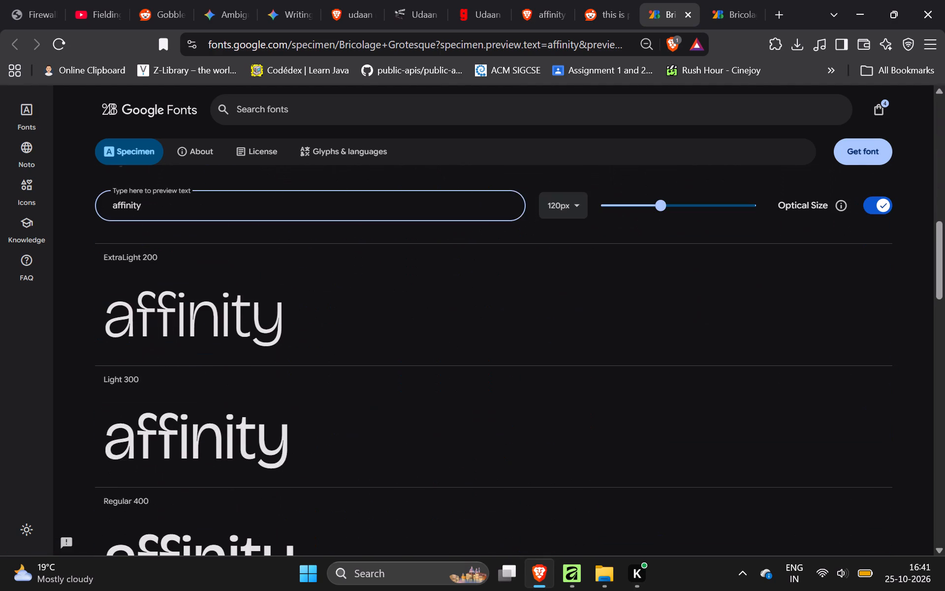
{"action": "scroll", "coordinate": [473, 311], "scroll_direction": "up", "scroll_amount": 8}
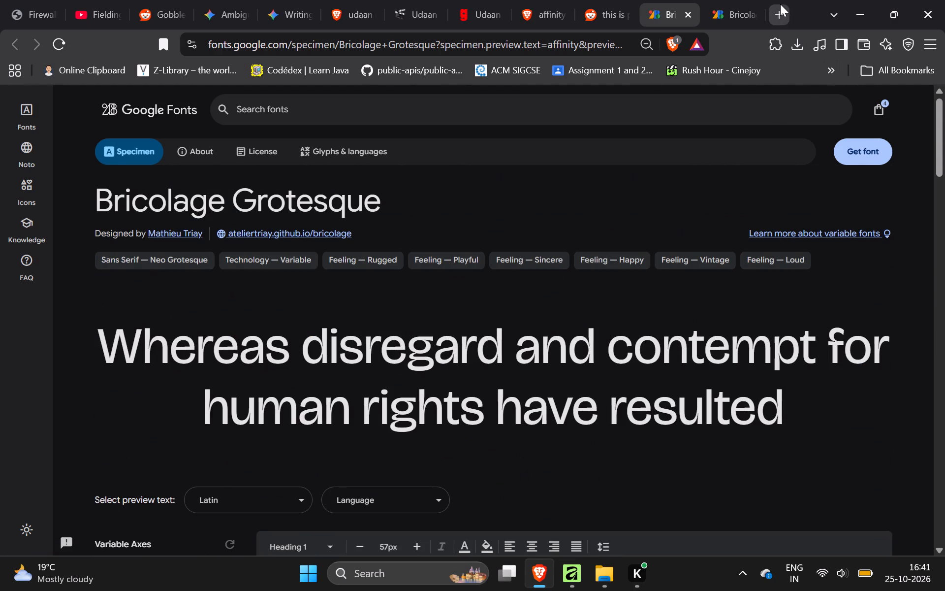
{"action": "left_click", "coordinate": [780, 4]}
{"action": "type", "text": "english with"}
{"action": "key", "text": "space"}
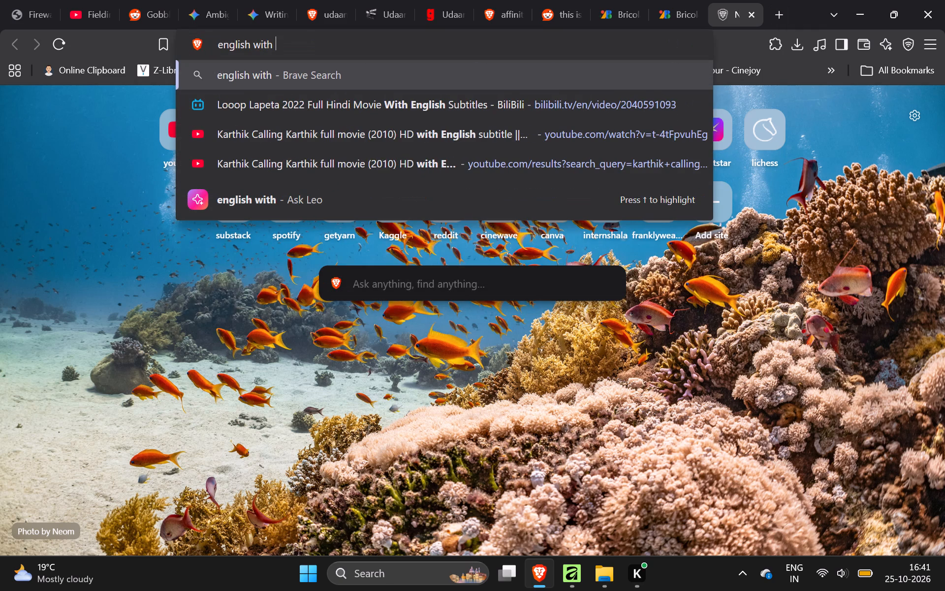
{"action": "type", "text": "devna"}
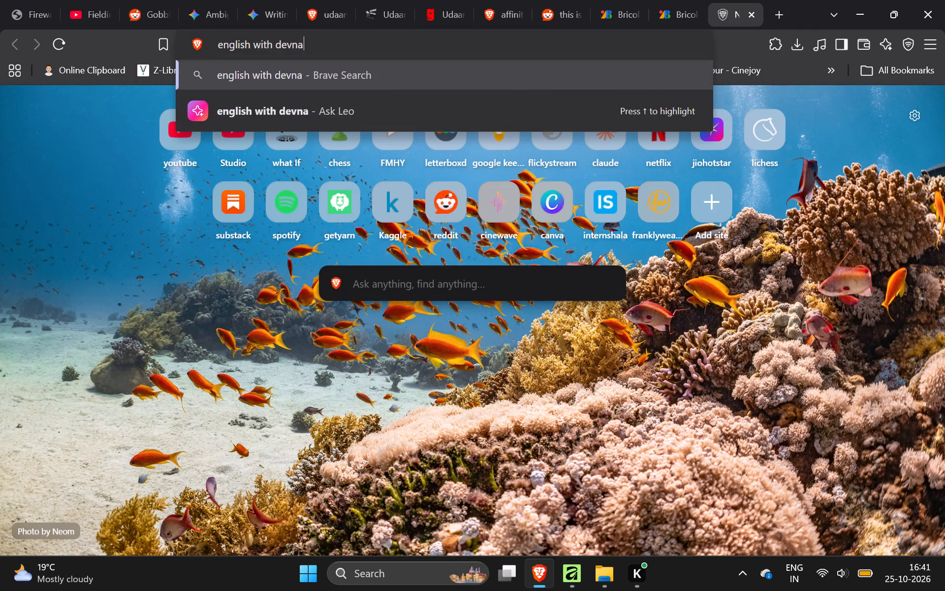
{"action": "type", "text": "gri type t"}
{"action": "type", "text": "opdash"}
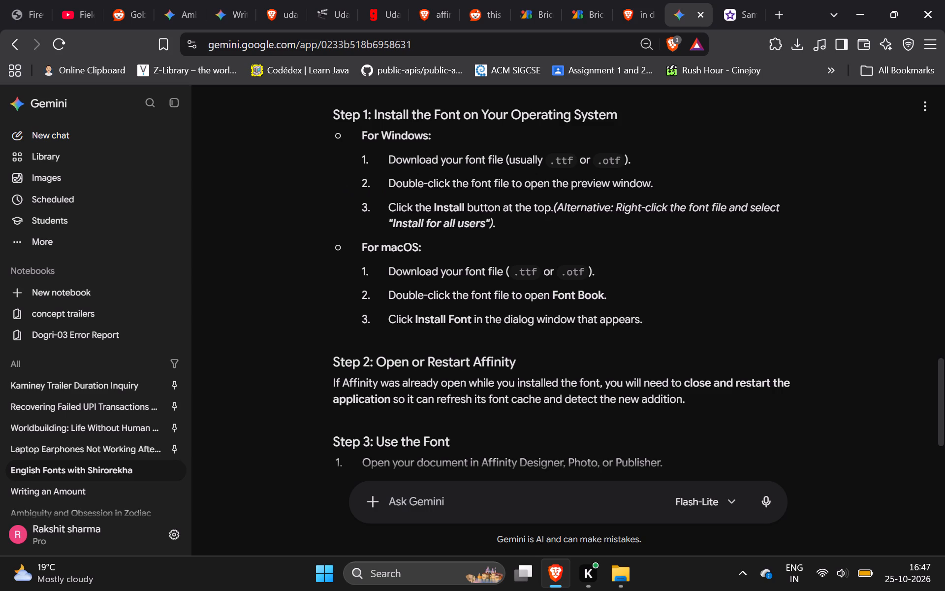
Switch to File Explorer, open the samarkan-font archive in the fonts folder, and select the font-info text document.
{"action": "left_click", "coordinate": [626, 575]}
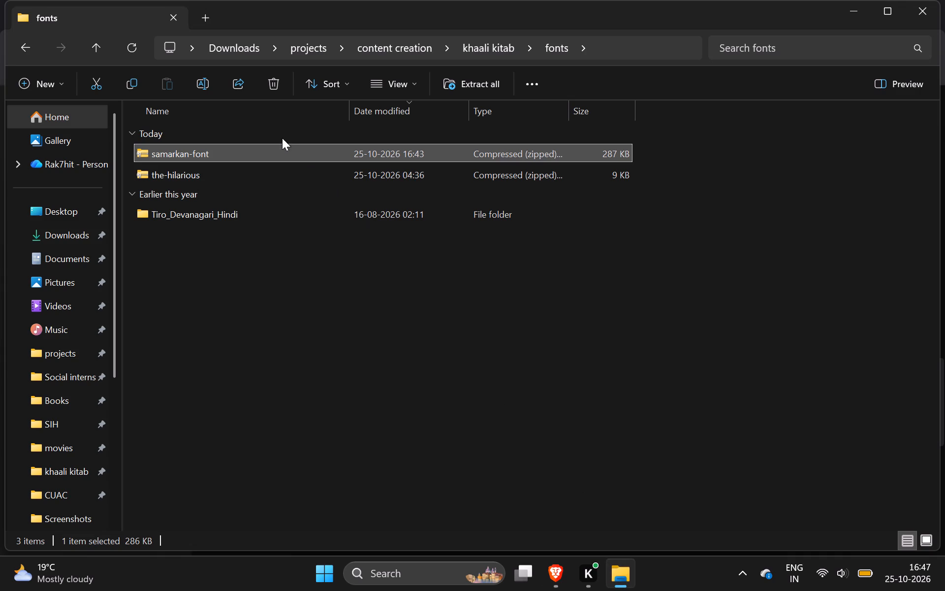
{"action": "double_click", "coordinate": [218, 158]}
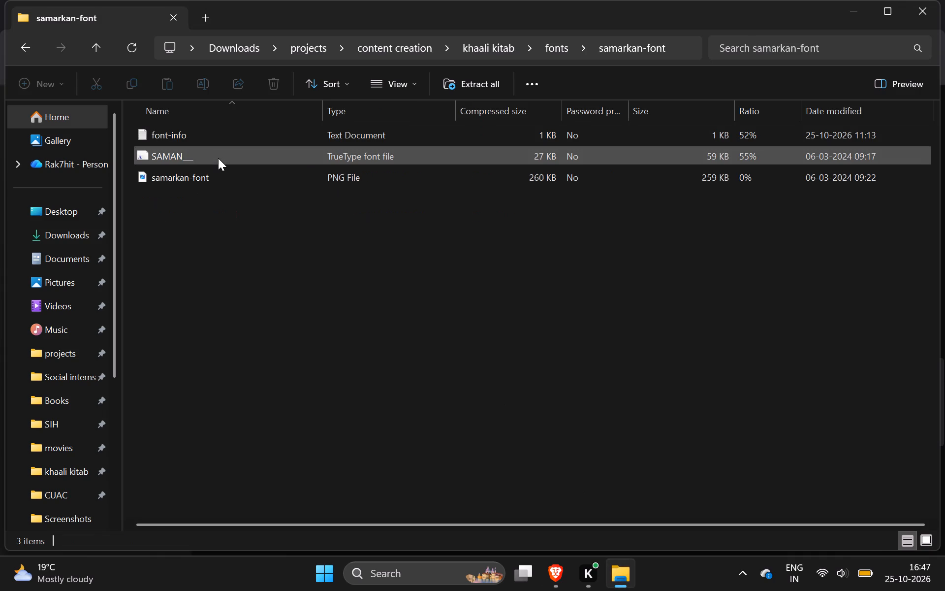
{"action": "left_click", "coordinate": [218, 155]}
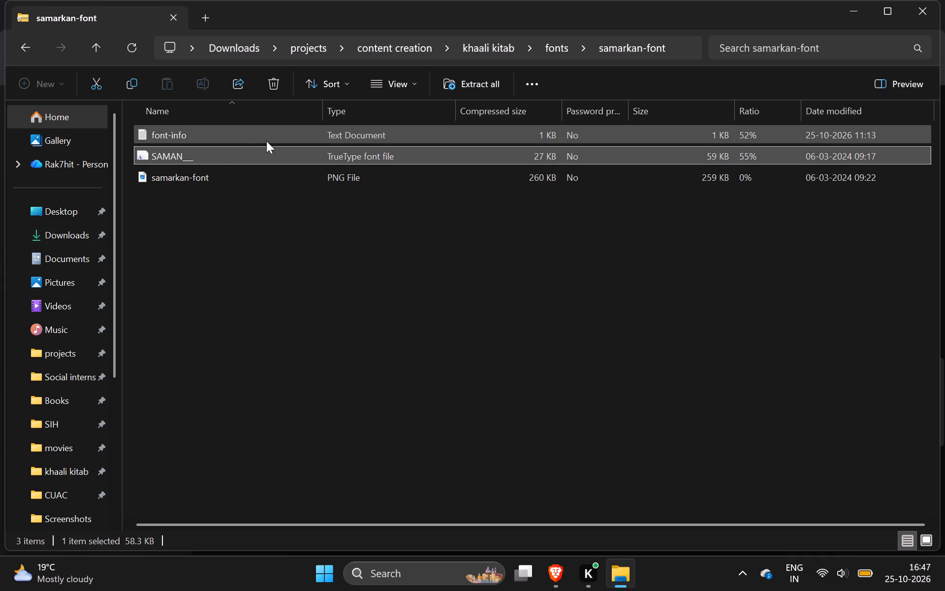
{"action": "left_click", "coordinate": [266, 141]}
{"action": "left_click", "coordinate": [269, 139]}
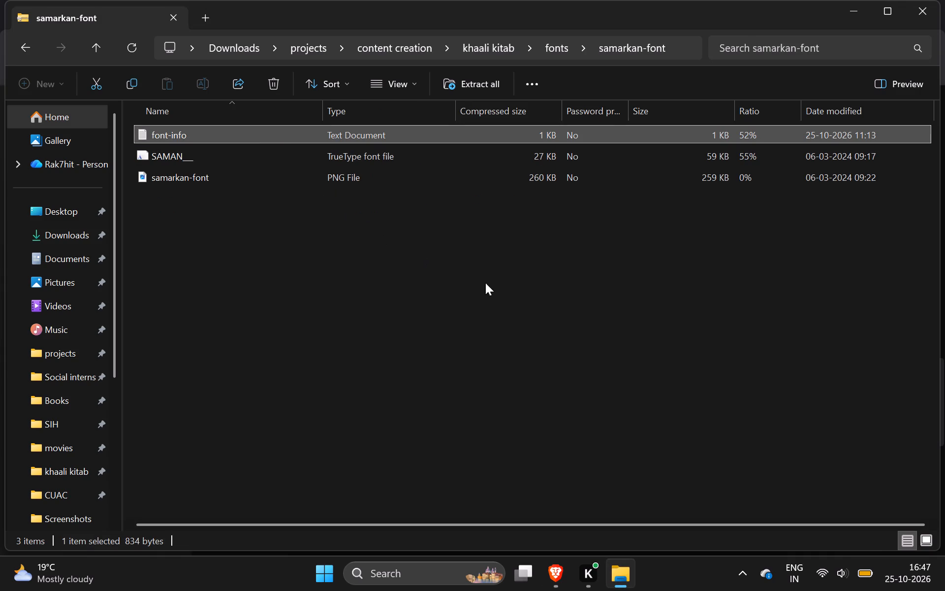
Open the SAMAN__ TrueType font file in the archive, examine its Samarkan preview, and close the preview.
{"action": "left_click", "coordinate": [487, 169]}
{"action": "left_click", "coordinate": [487, 164]}
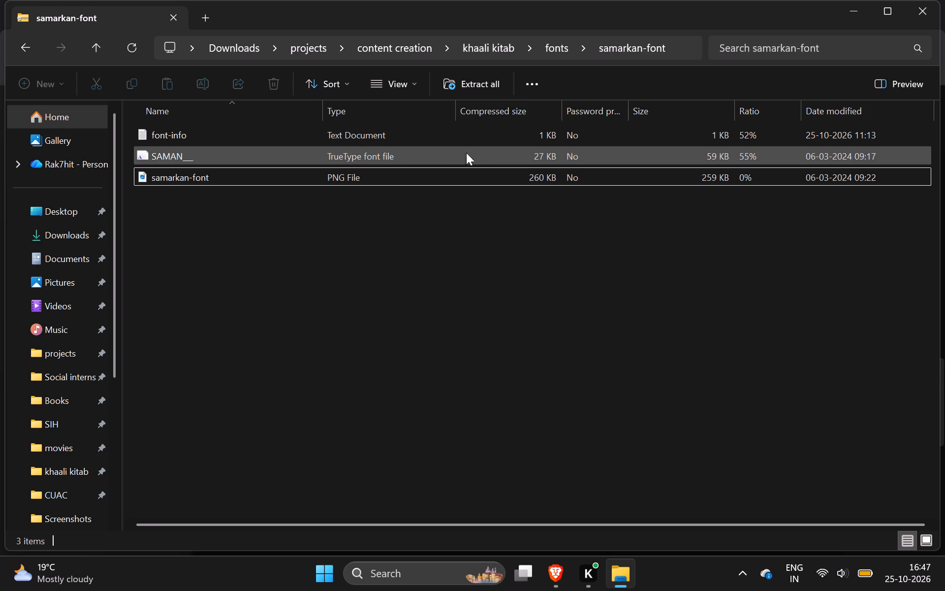
{"action": "double_click", "coordinate": [334, 154]}
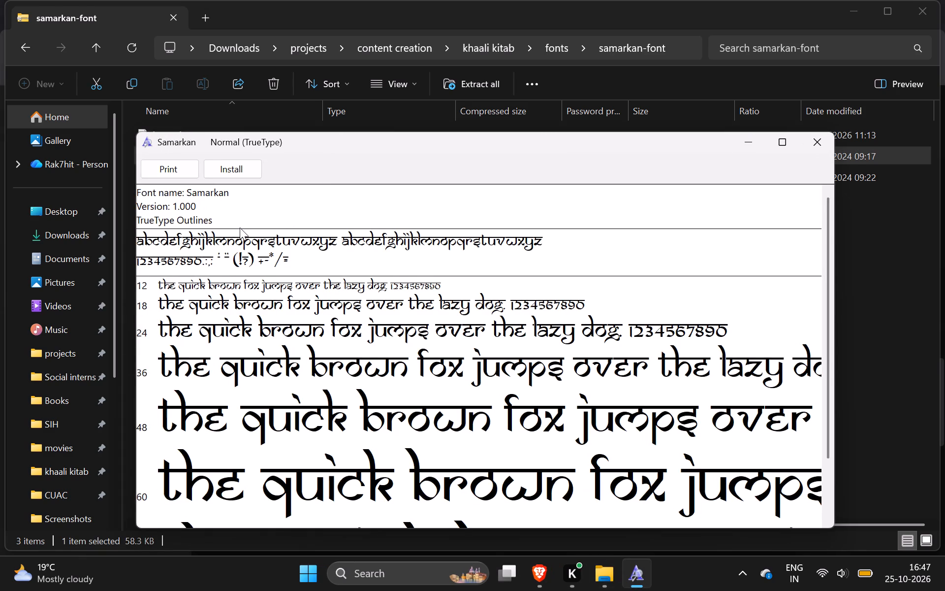
{"action": "scroll", "coordinate": [240, 228], "scroll_direction": "down", "scroll_amount": 9}
{"action": "scroll", "coordinate": [240, 230], "scroll_direction": "up", "scroll_amount": 7}
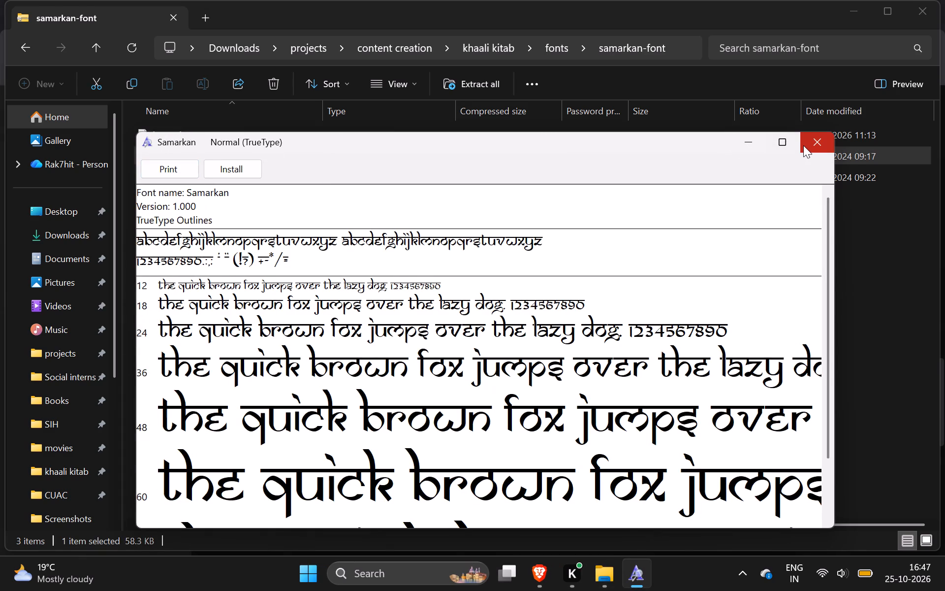
{"action": "left_click", "coordinate": [807, 145]}
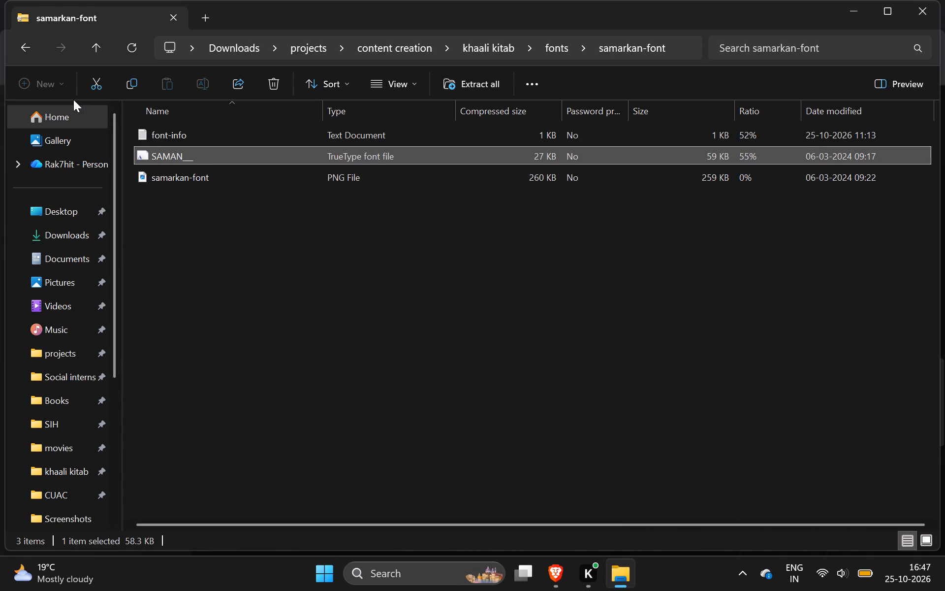
Search File Explorer's Home for samarkan and open the samarkan-font archive from the results.
{"action": "left_click", "coordinate": [44, 119]}
{"action": "left_click", "coordinate": [749, 44]}
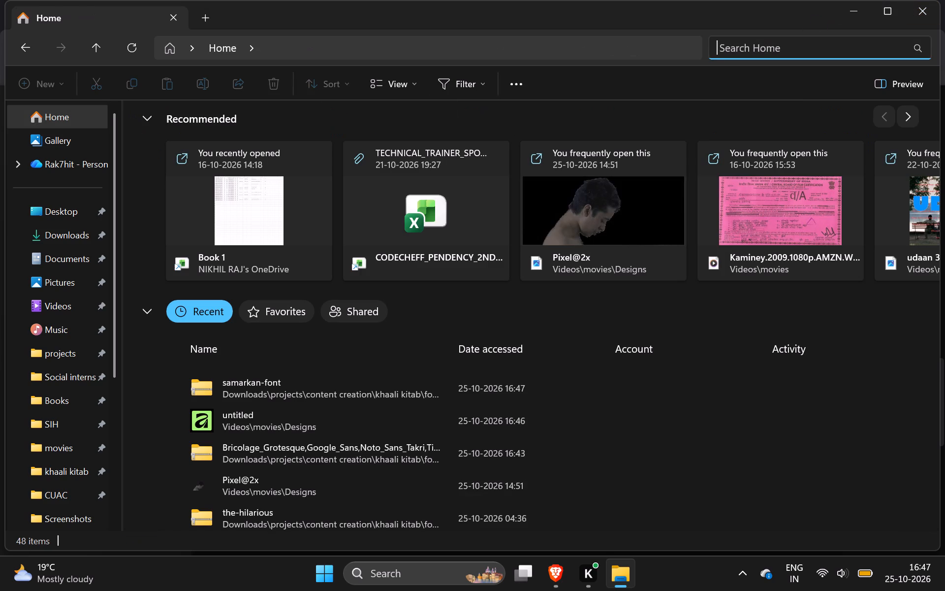
{"action": "type", "text": "samarkan"}
{"action": "key", "text": "Return"}
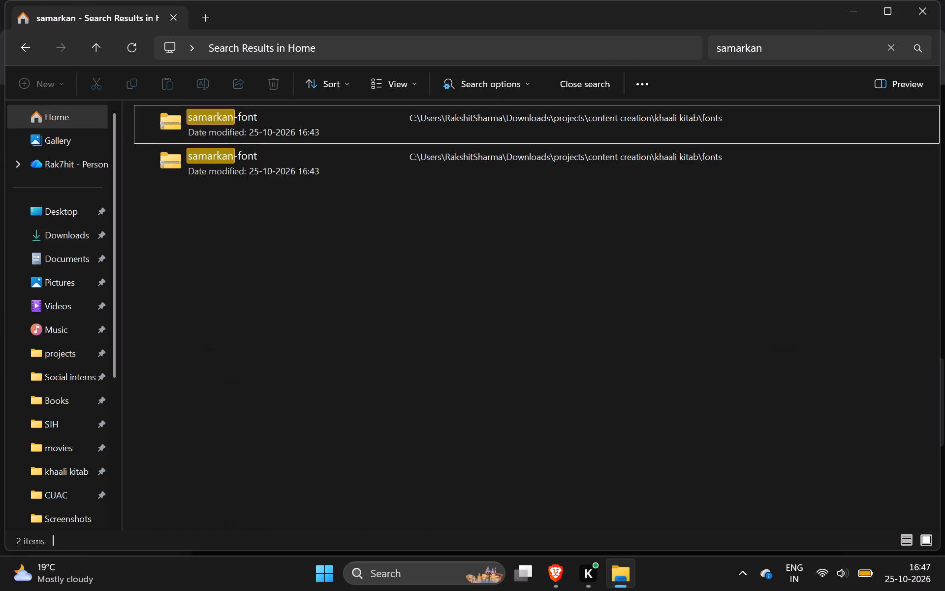
{"action": "double_click", "coordinate": [311, 172]}
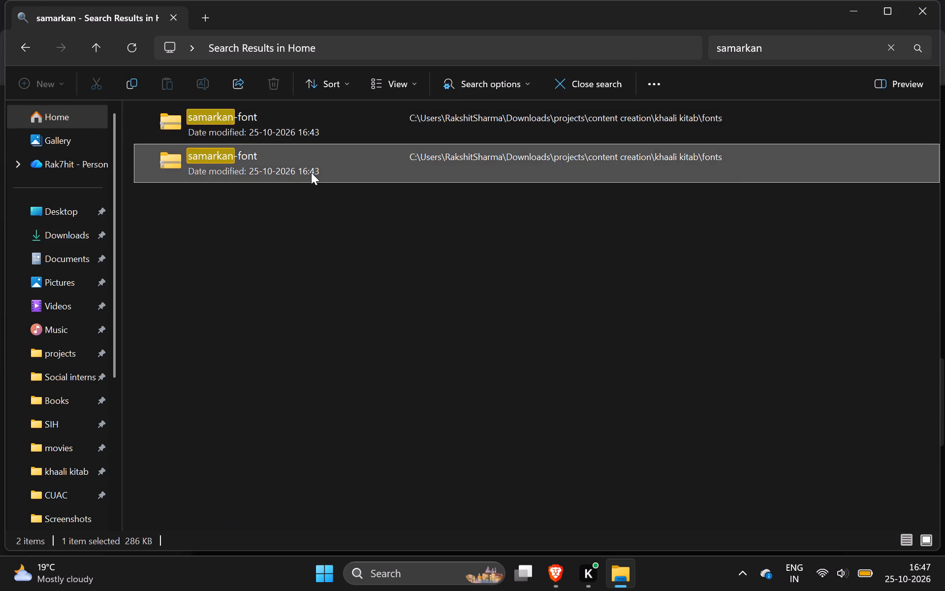
{"action": "left_click", "coordinate": [25, 47]}
{"action": "double_click", "coordinate": [290, 130]}
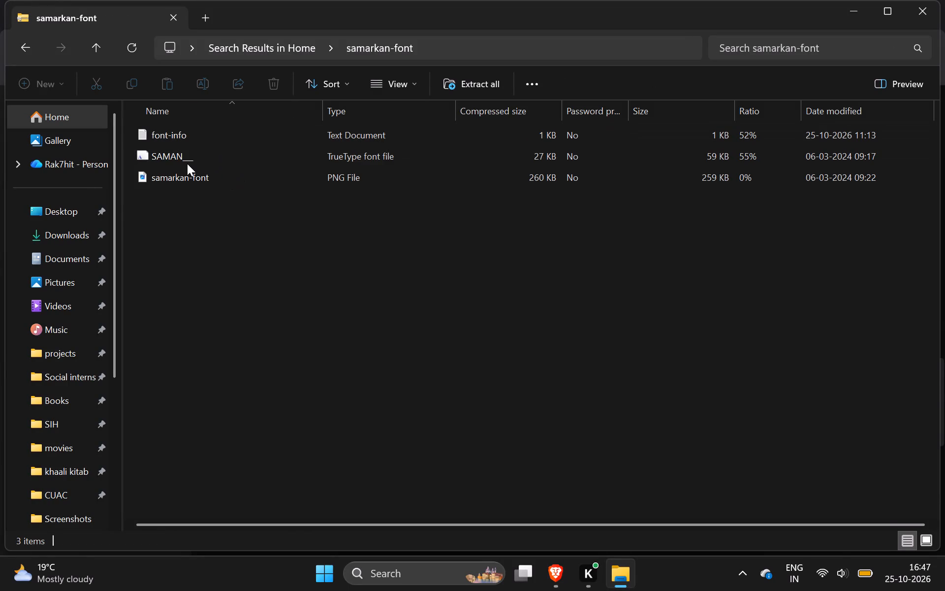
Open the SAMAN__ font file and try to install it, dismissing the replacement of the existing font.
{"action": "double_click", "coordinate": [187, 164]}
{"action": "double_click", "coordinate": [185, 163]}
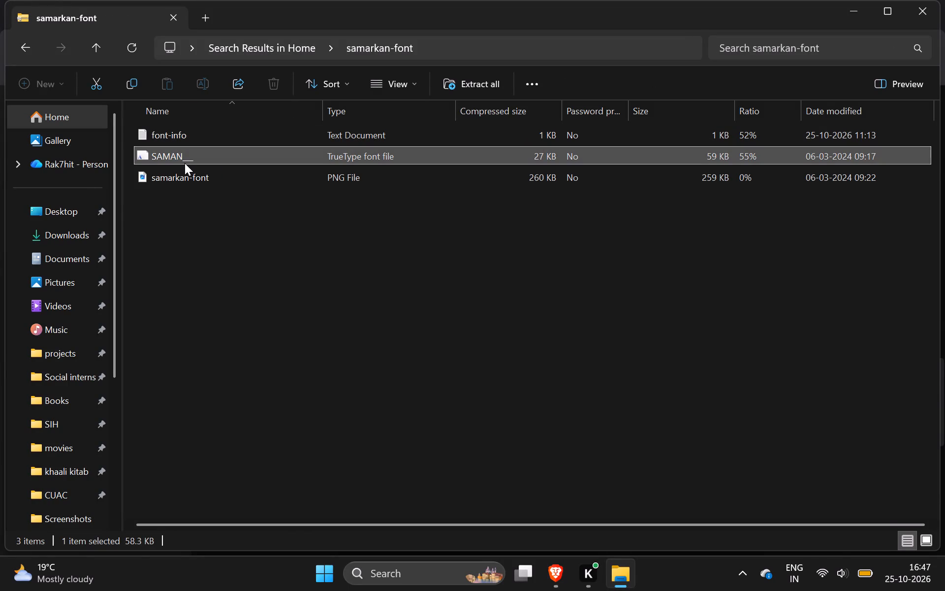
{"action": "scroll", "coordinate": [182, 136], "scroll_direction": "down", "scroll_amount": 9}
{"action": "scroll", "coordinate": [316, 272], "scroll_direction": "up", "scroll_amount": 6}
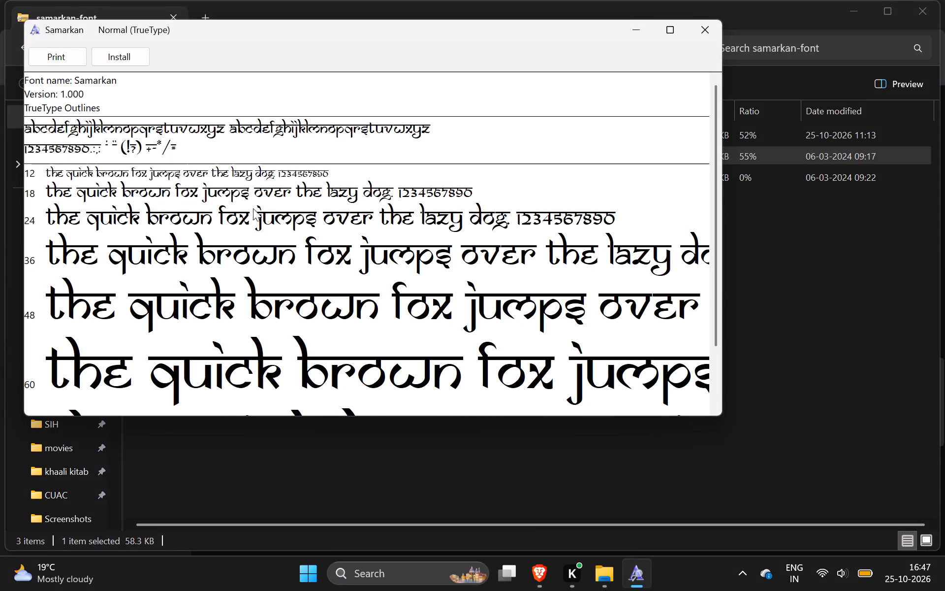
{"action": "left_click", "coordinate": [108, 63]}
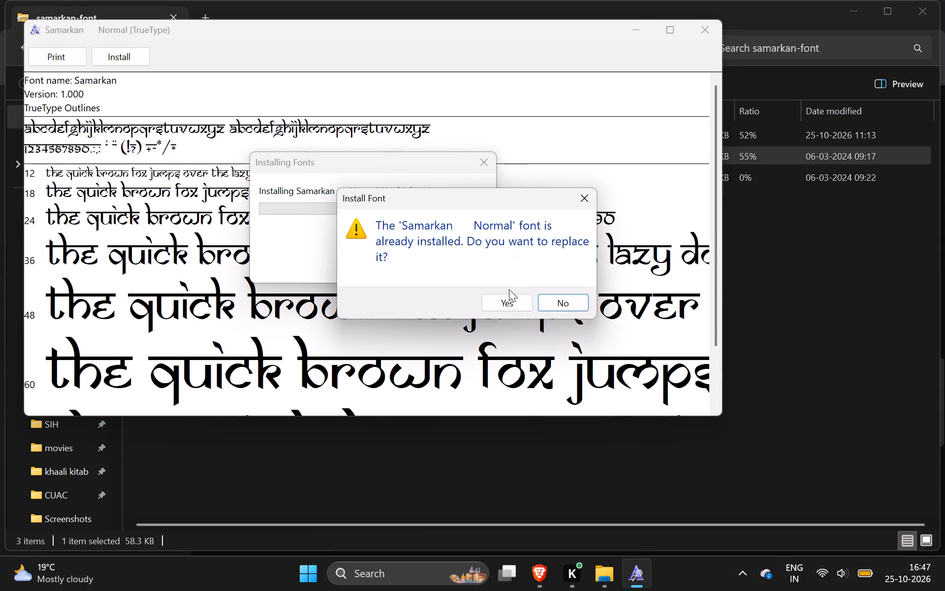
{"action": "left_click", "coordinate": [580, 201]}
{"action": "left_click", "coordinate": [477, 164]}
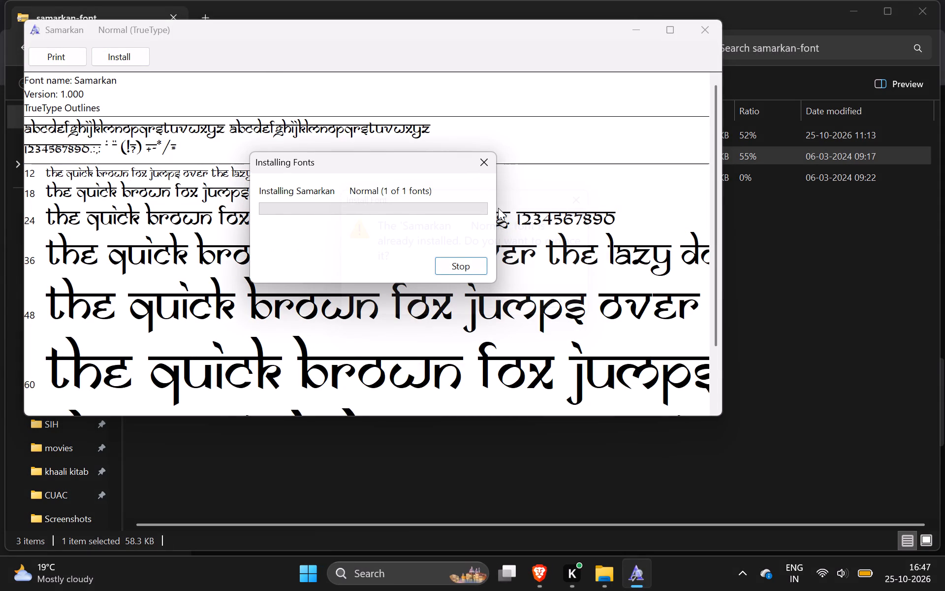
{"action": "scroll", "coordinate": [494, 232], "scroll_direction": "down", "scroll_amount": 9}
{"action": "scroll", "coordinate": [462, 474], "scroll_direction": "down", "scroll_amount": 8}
Search Windows for font, open the Fonts settings page, and look through the available fonts.
{"action": "left_click", "coordinate": [401, 562]}
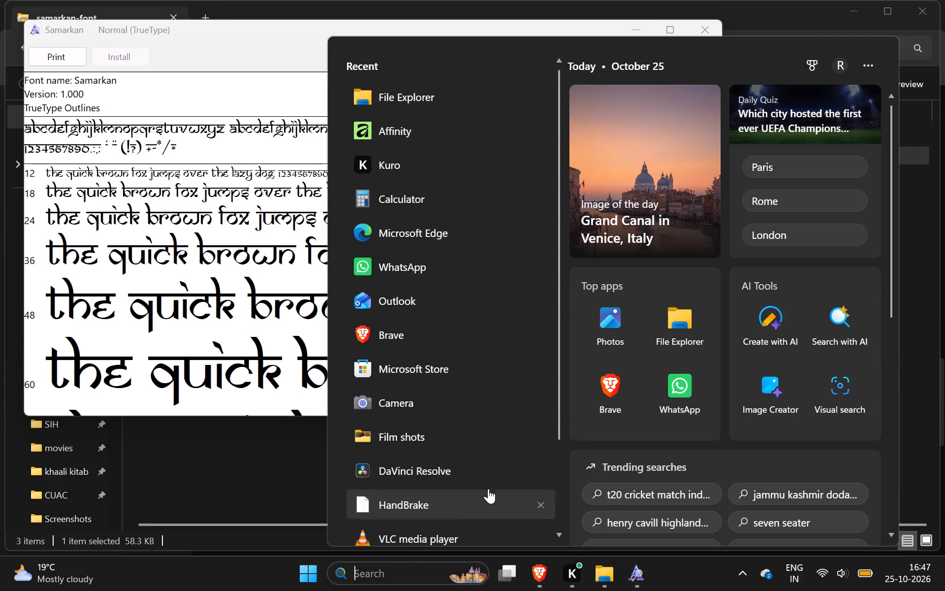
{"action": "type", "text": "font"}
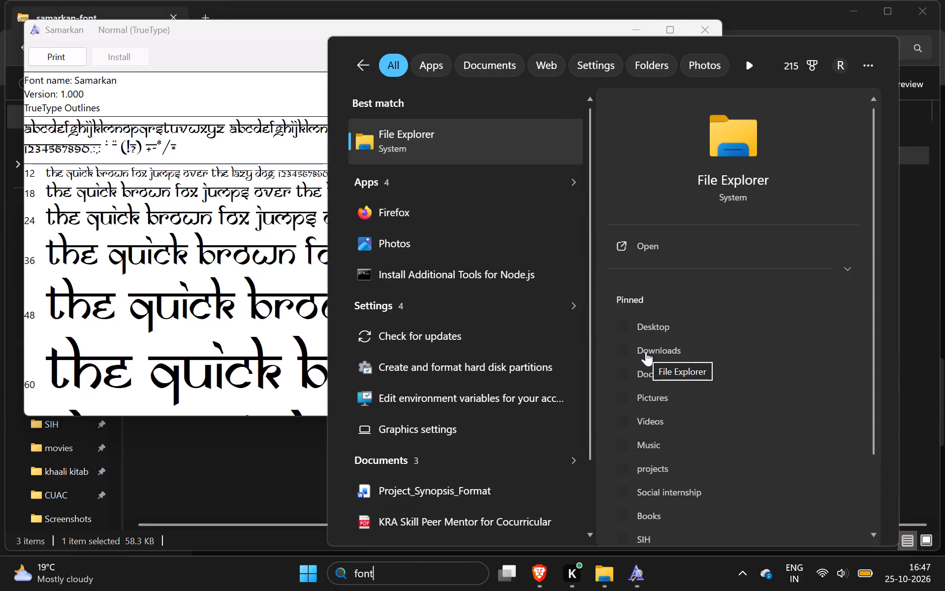
{"action": "key", "text": "Return"}
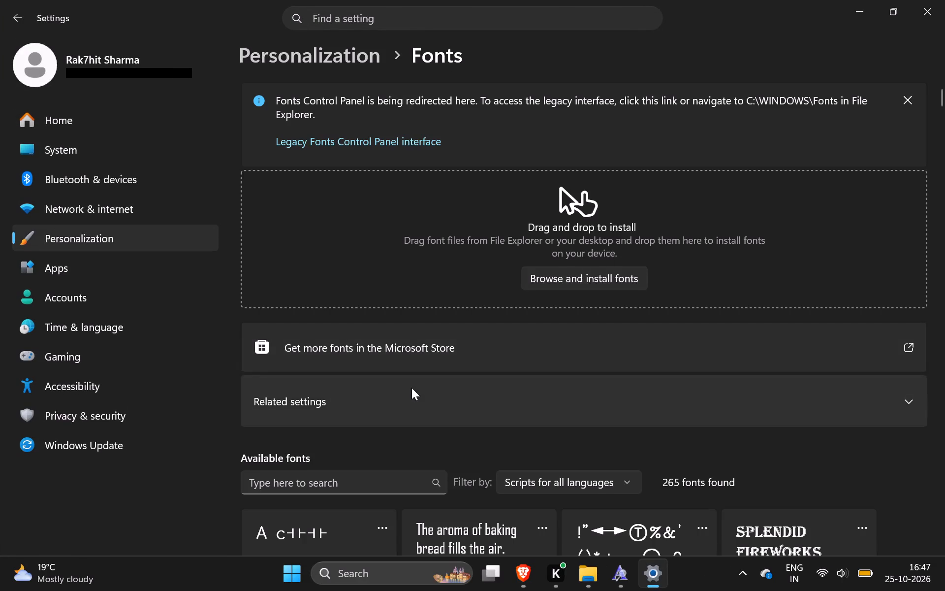
{"action": "scroll", "coordinate": [430, 332], "scroll_direction": "down", "scroll_amount": 10}
{"action": "scroll", "coordinate": [430, 332], "scroll_direction": "up", "scroll_amount": 6}
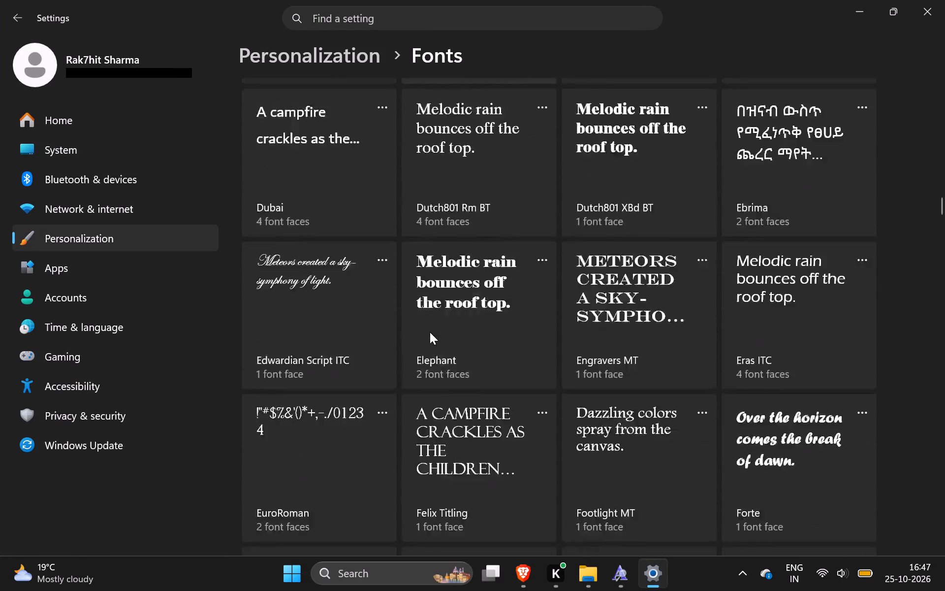
{"action": "scroll", "coordinate": [430, 332], "scroll_direction": "up", "scroll_amount": 6}
{"action": "scroll", "coordinate": [355, 170], "scroll_direction": "up", "scroll_amount": 3}
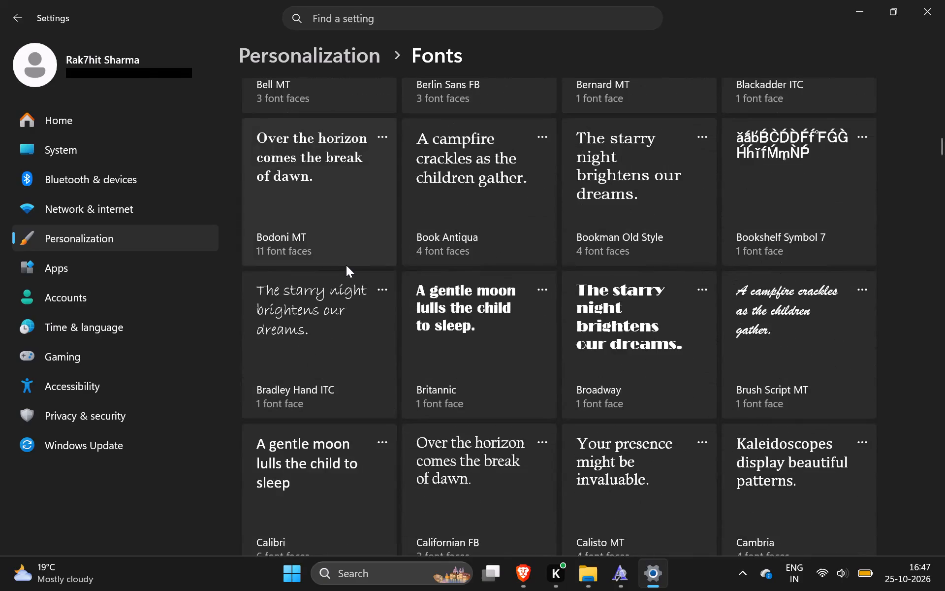
{"action": "scroll", "coordinate": [346, 265], "scroll_direction": "up", "scroll_amount": 9}
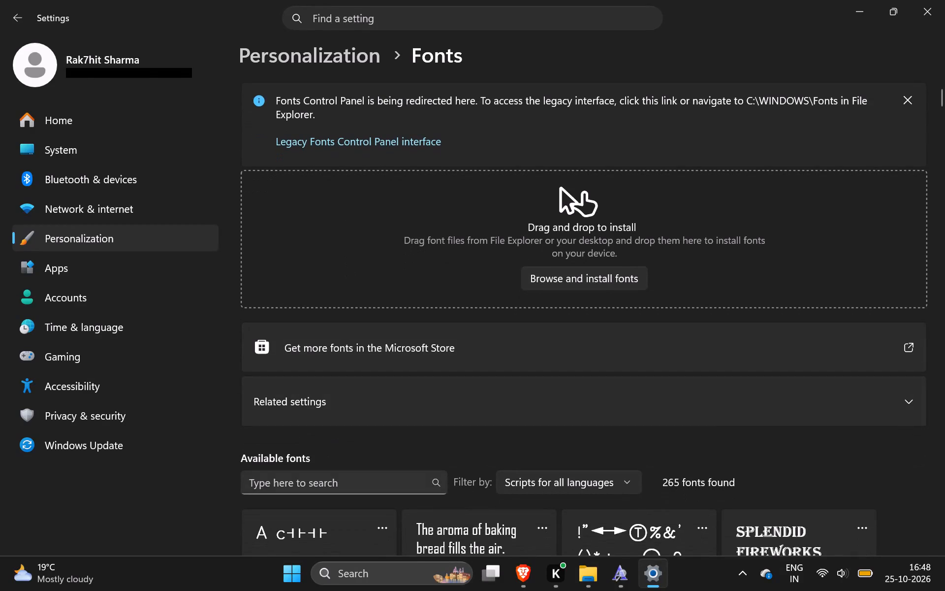
Search the available fonts for sama to check for Samarkan, then clear the search.
{"action": "left_click", "coordinate": [323, 476]}
{"action": "type", "text": "sama"}
{"action": "scroll", "coordinate": [323, 476], "scroll_direction": "down", "scroll_amount": 1}
{"action": "key", "text": "BackSpace"}
{"action": "key", "text": "BackSpace"}
{"action": "key", "text": "BackSpace"}
{"action": "key", "text": "BackSpace"}
{"action": "key", "text": "BackSpace"}
{"action": "key", "text": "BackSpace"}
{"action": "key", "text": "BackSpace"}
{"action": "key", "text": "BackSpace"}
{"action": "key", "text": "BackSpace"}
{"action": "key", "text": "BackSpace"}
{"action": "key", "text": "BackSpace"}
{"action": "key", "text": "BackSpace"}
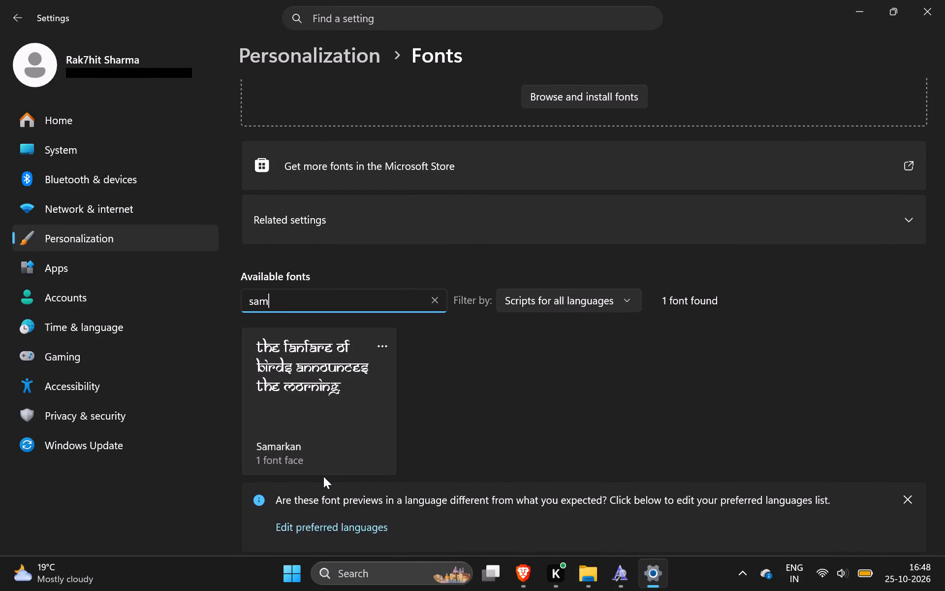
{"action": "scroll", "coordinate": [321, 476], "scroll_direction": "up", "scroll_amount": 5}
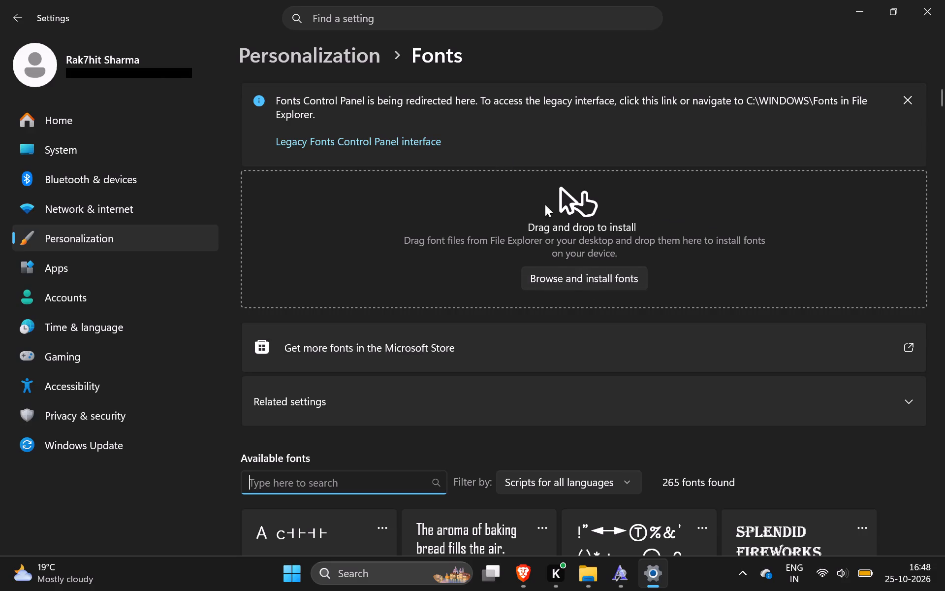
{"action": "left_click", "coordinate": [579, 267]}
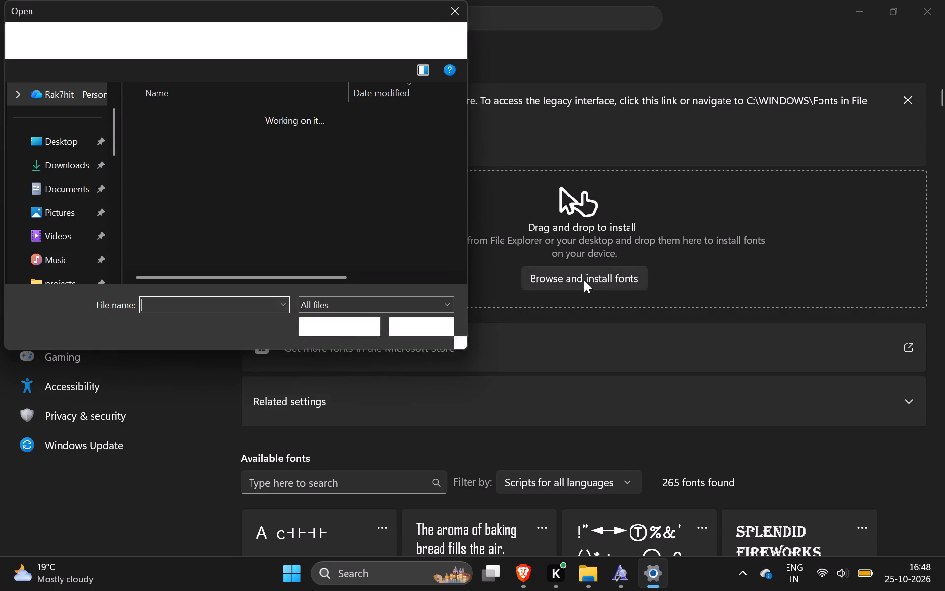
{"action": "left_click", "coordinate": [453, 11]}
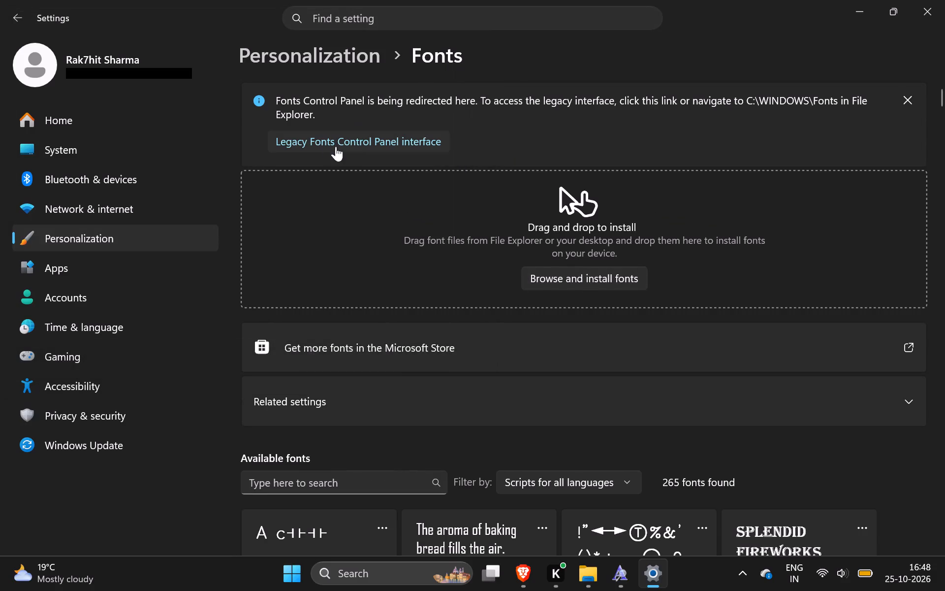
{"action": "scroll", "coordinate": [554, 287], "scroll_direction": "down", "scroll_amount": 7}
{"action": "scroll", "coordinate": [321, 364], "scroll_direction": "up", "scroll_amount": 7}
Search the available fonts for sama, review the Samarkan font's details page, and return to the Fonts list.
{"action": "left_click", "coordinate": [299, 483]}
{"action": "type", "text": "sama"}
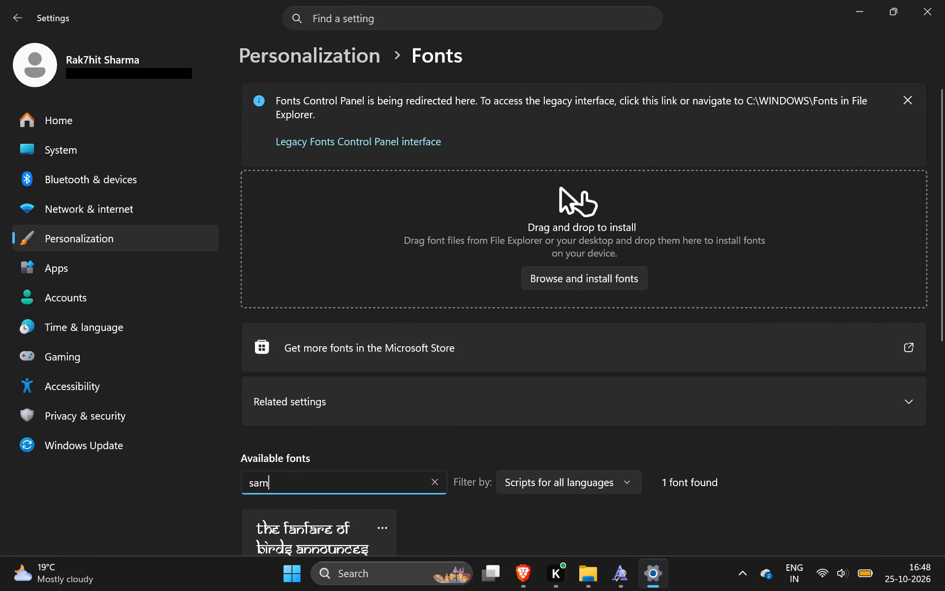
{"action": "scroll", "coordinate": [295, 478], "scroll_direction": "down", "scroll_amount": 2}
{"action": "double_click", "coordinate": [322, 417]}
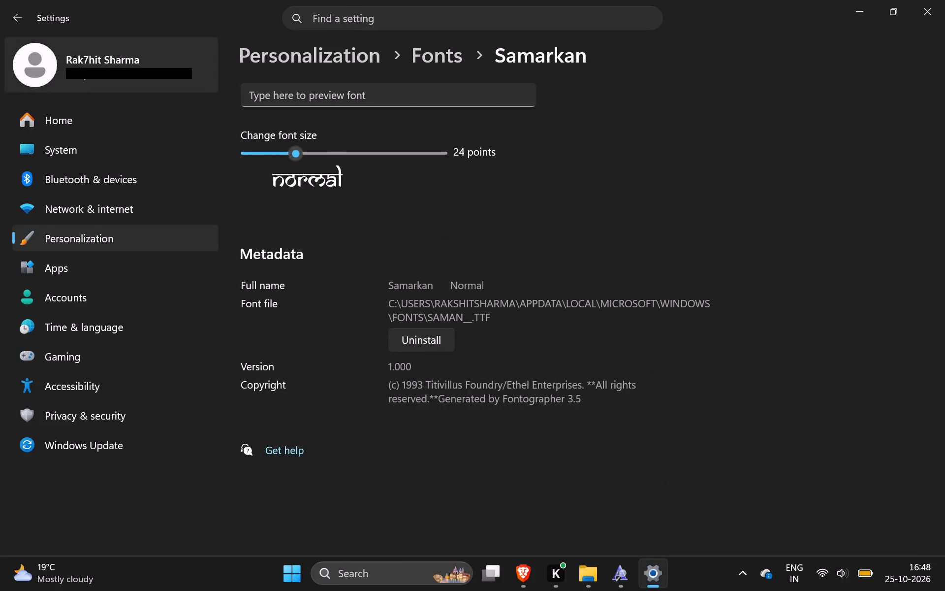
{"action": "left_click", "coordinate": [430, 63]}
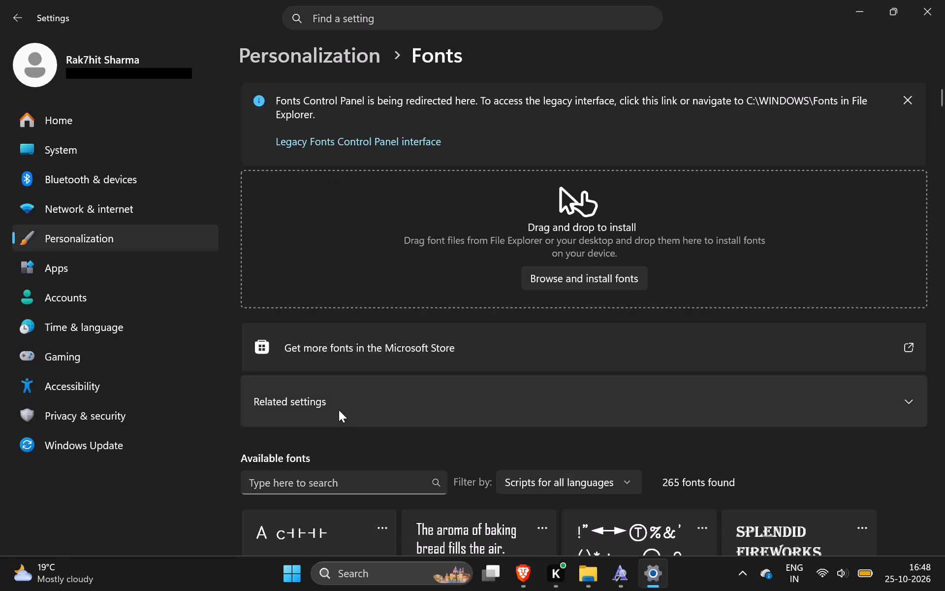
{"action": "scroll", "coordinate": [336, 408], "scroll_direction": "down", "scroll_amount": 4}
{"action": "scroll", "coordinate": [335, 406], "scroll_direction": "up", "scroll_amount": 3}
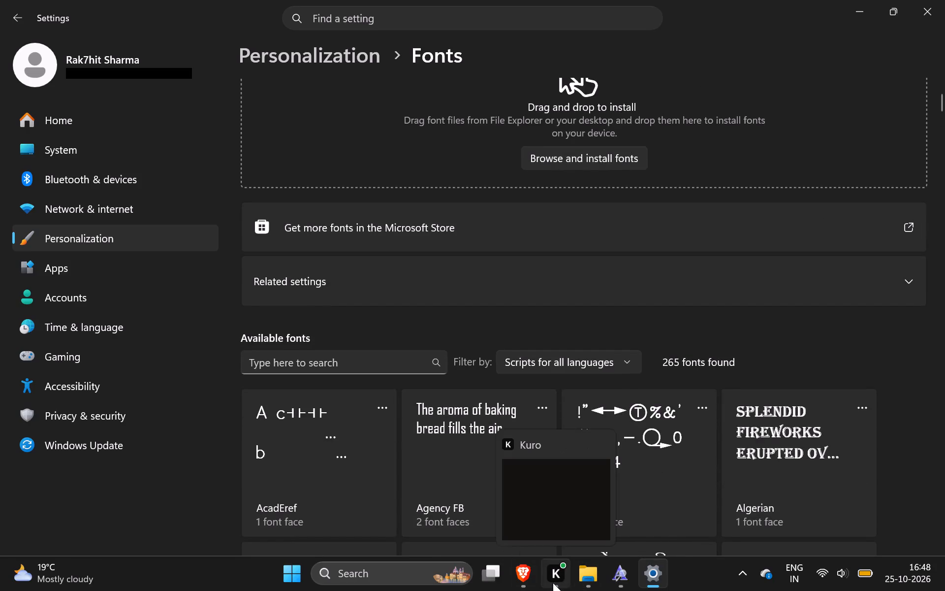
Switch to the open Samarkan font preview window and close it.
{"action": "left_click", "coordinate": [607, 582]}
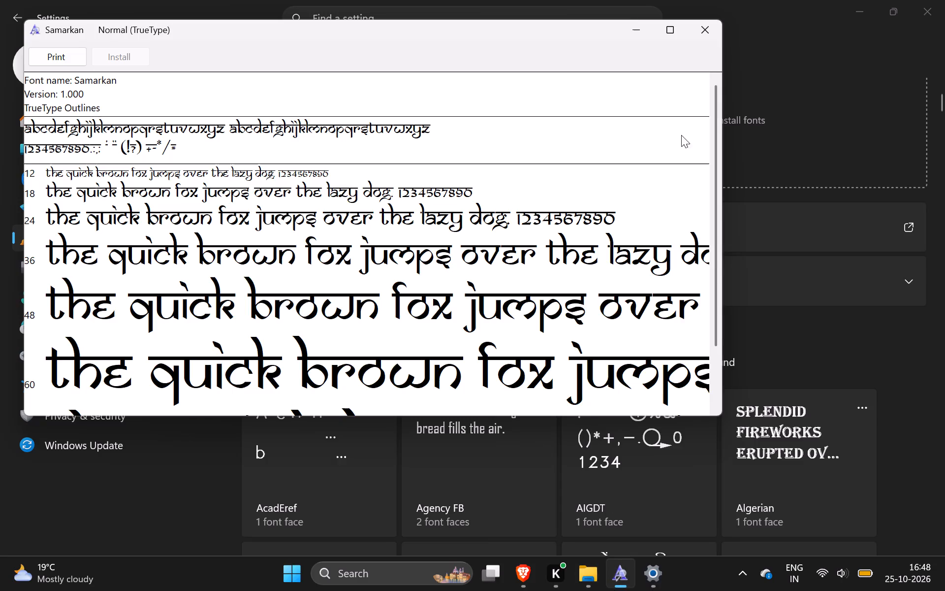
{"action": "left_click", "coordinate": [709, 14]}
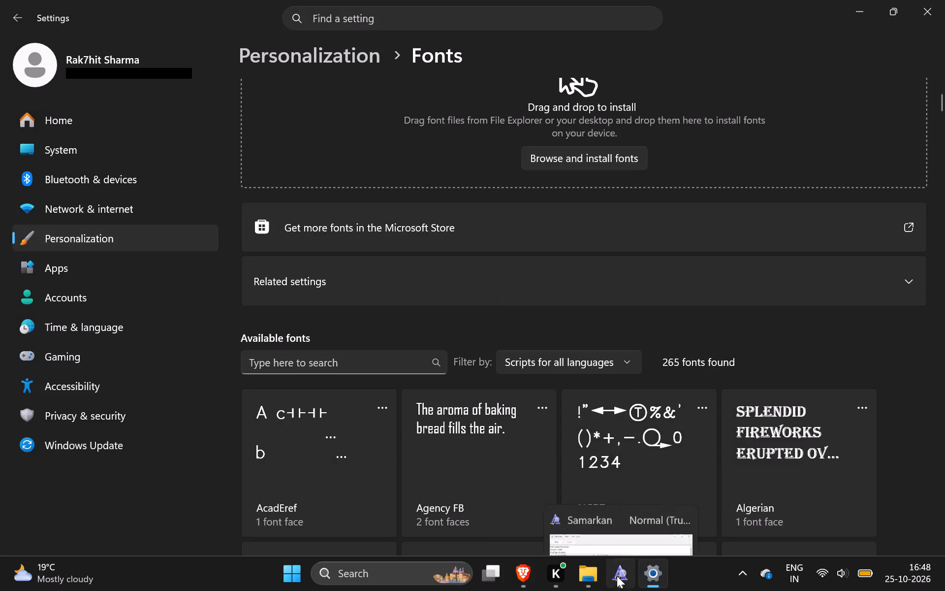
{"action": "left_click", "coordinate": [683, 447]}
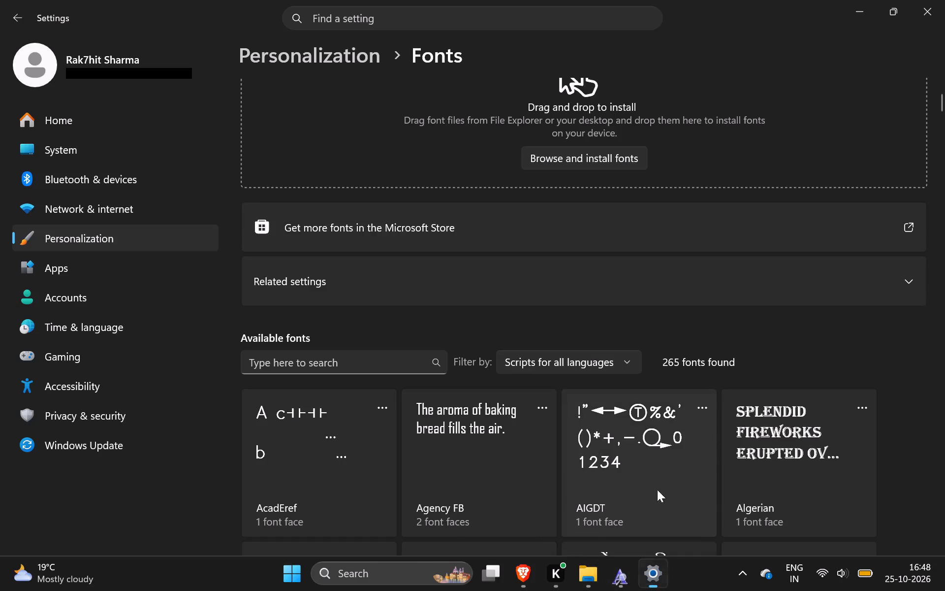
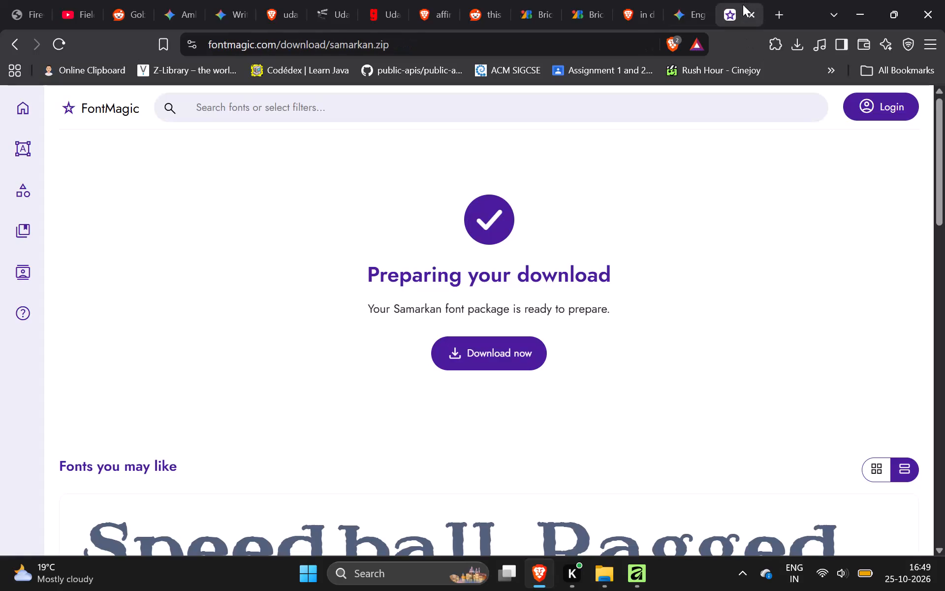
Close the Samarkan font download page and switch to the portrait design in Affinity.
{"action": "left_click", "coordinate": [749, 16]}
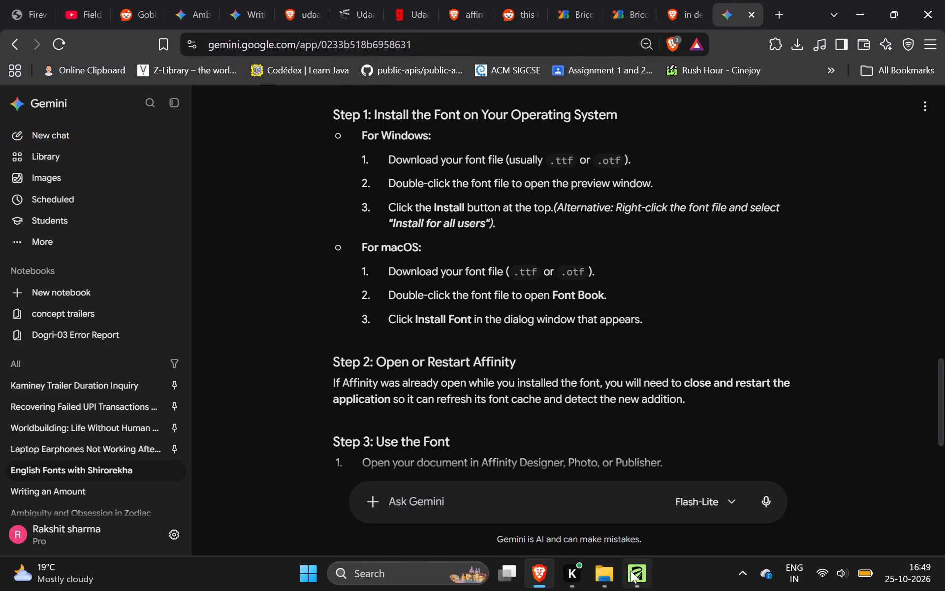
{"action": "left_click", "coordinate": [630, 571]}
Change the font of the Udaan title text to Samarkan, searching the font list for sam.
{"action": "double_click", "coordinate": [328, 266]}
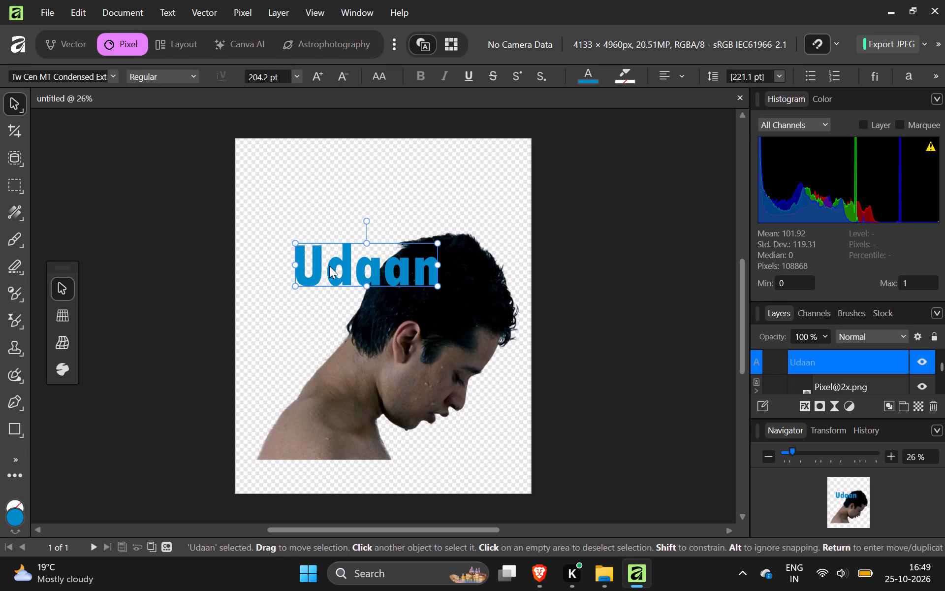
{"action": "double_click", "coordinate": [331, 263]}
{"action": "left_click", "coordinate": [110, 73]}
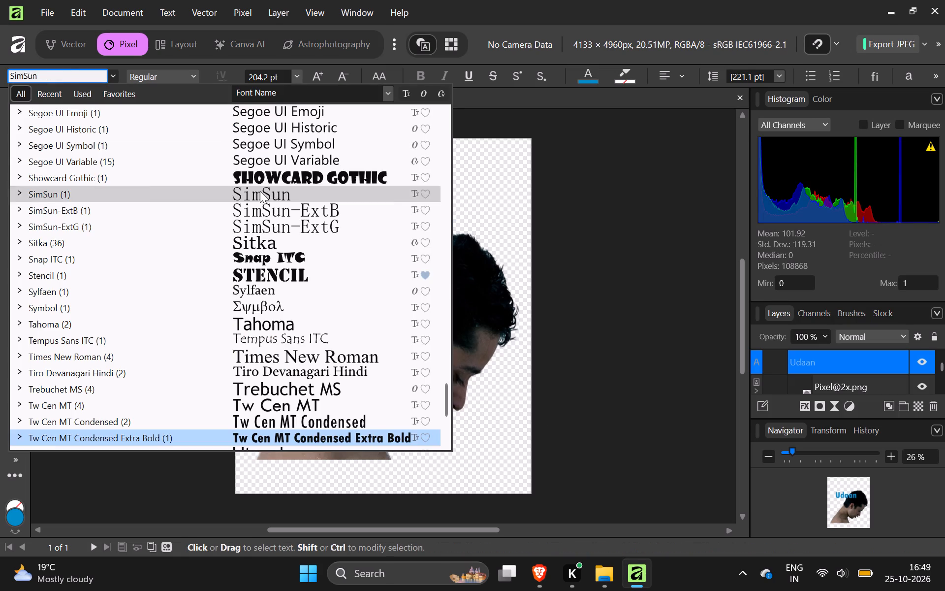
{"action": "scroll", "coordinate": [238, 207], "scroll_direction": "down", "scroll_amount": 8}
{"action": "scroll", "coordinate": [226, 216], "scroll_direction": "up", "scroll_amount": 8}
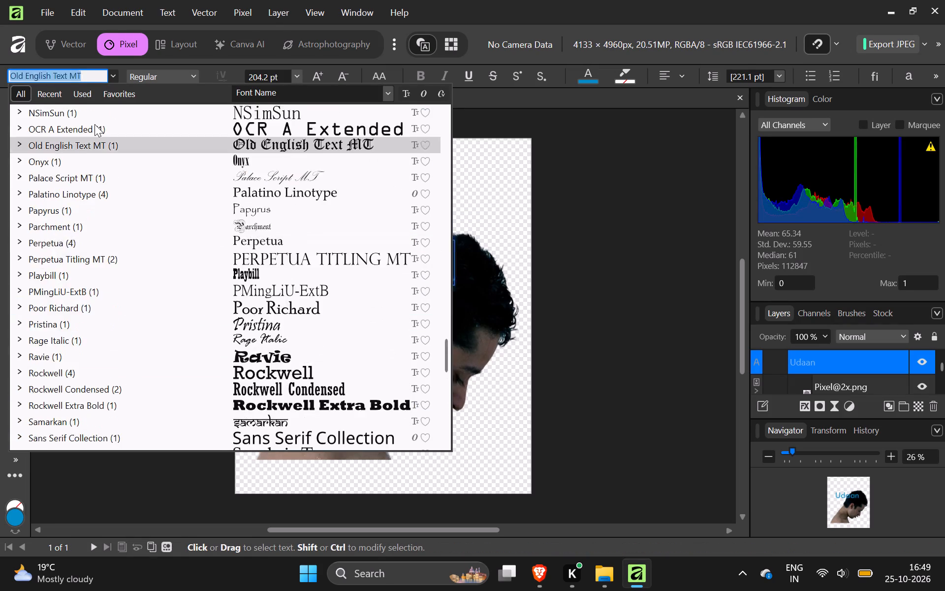
{"action": "scroll", "coordinate": [94, 124], "scroll_direction": "up", "scroll_amount": 6}
{"action": "left_click", "coordinate": [82, 78]}
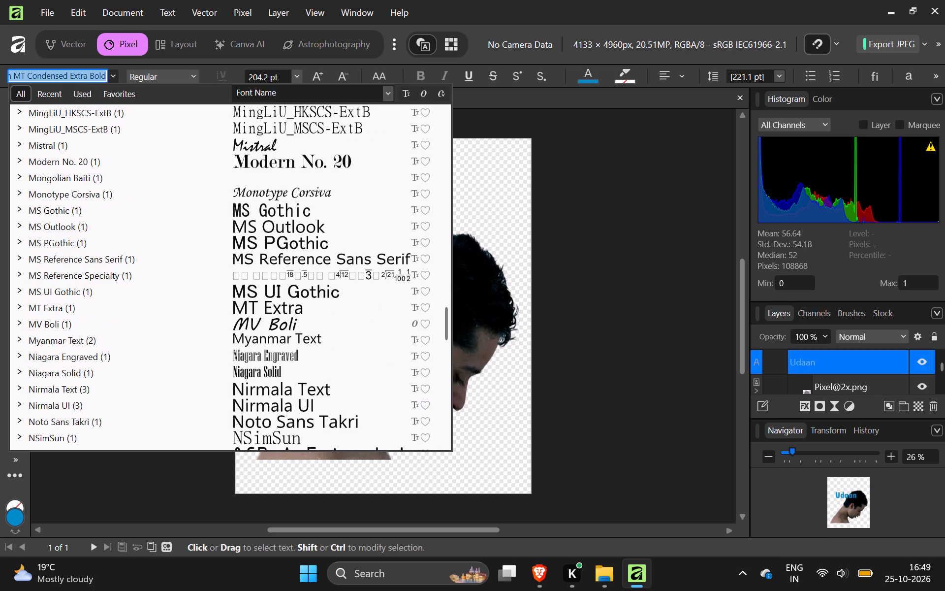
{"action": "key", "text": "ctrl+a"}
{"action": "type", "text": "sam"}
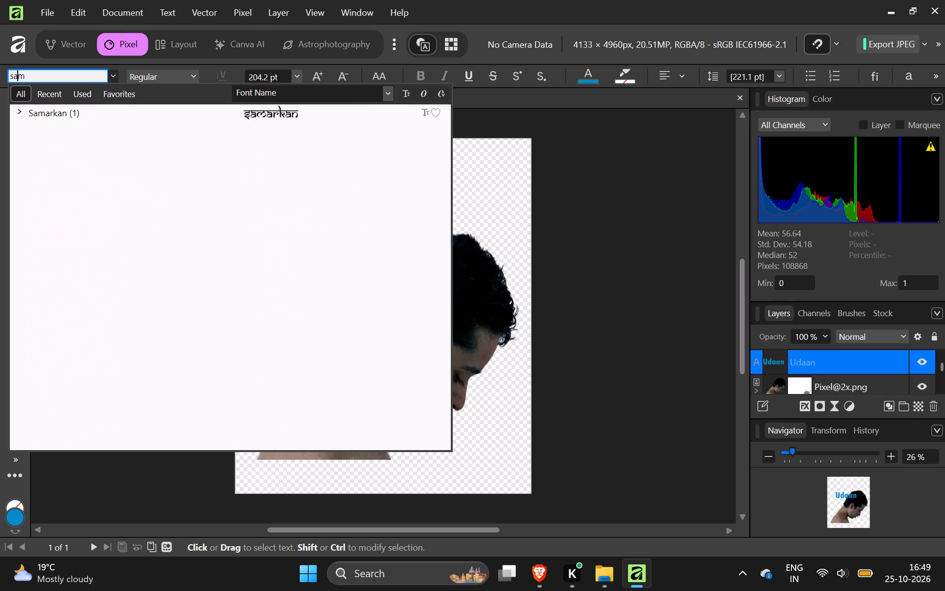
{"action": "left_click", "coordinate": [257, 109]}
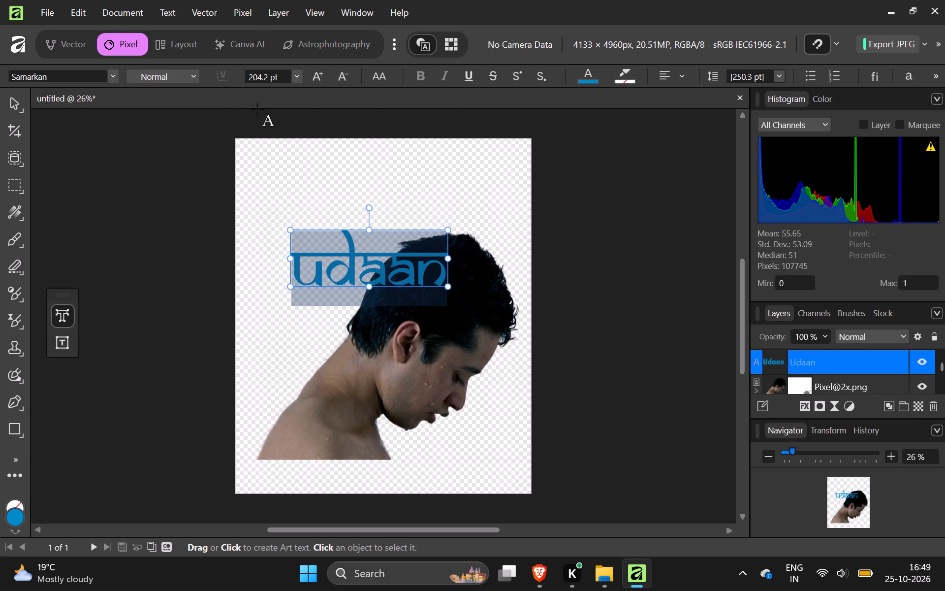
Enlarge the Udaan title proportionally to about 222 pt and shift it slightly left.
{"action": "left_click_drag", "start_coordinate": [449, 291], "coordinate": [450, 291]}
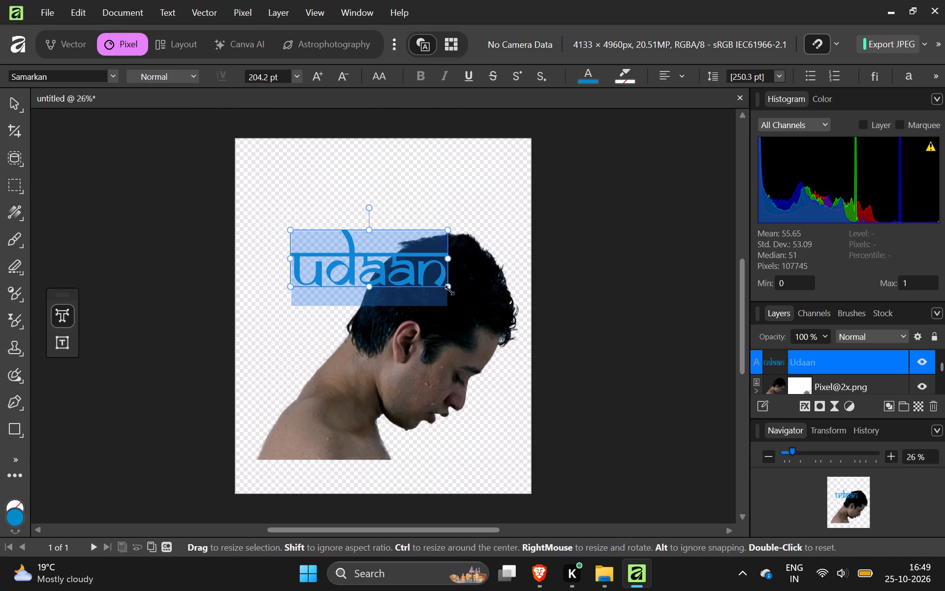
{"action": "left_click_drag", "start_coordinate": [450, 291], "coordinate": [462, 297]}
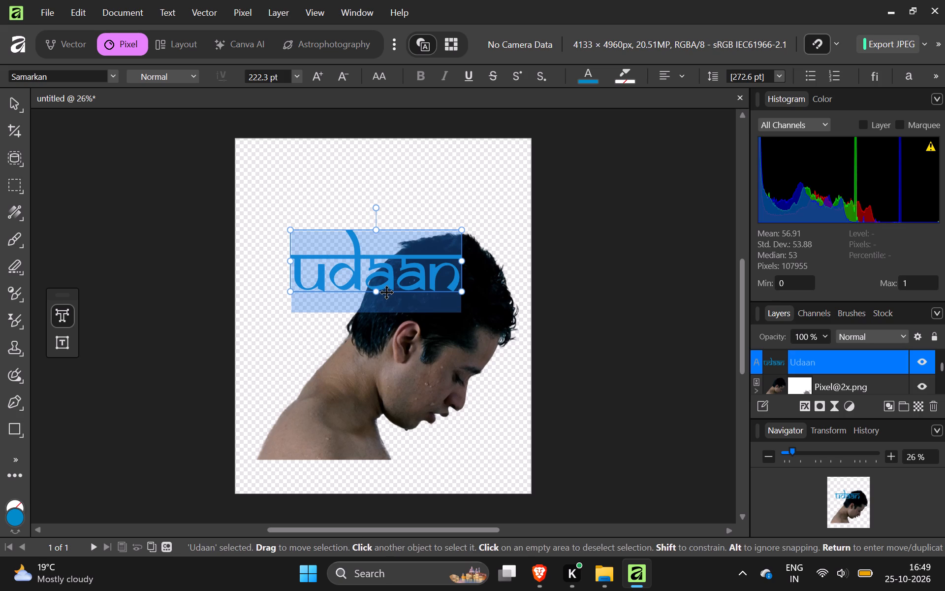
{"action": "left_click_drag", "start_coordinate": [386, 292], "coordinate": [379, 287]}
{"action": "left_click", "coordinate": [629, 255]}
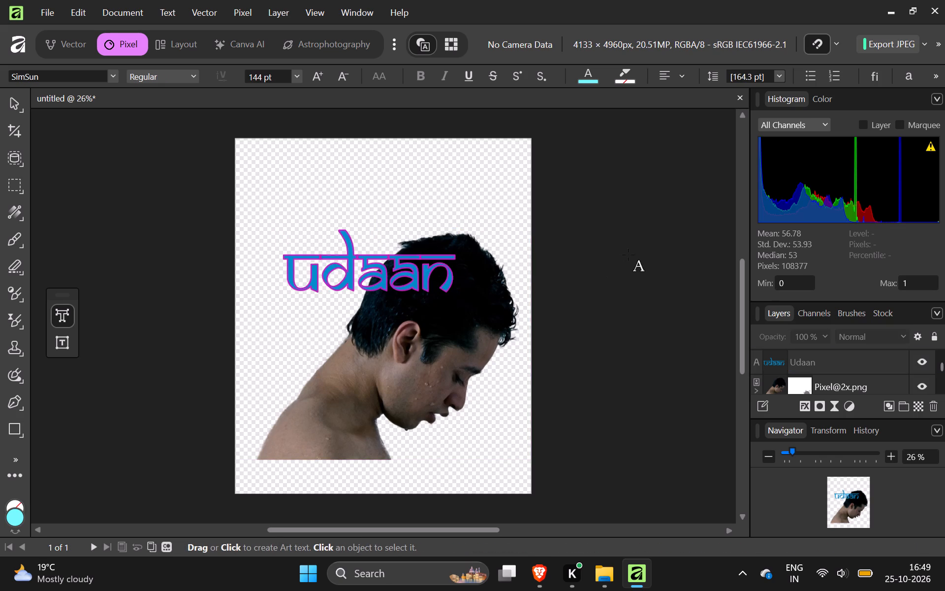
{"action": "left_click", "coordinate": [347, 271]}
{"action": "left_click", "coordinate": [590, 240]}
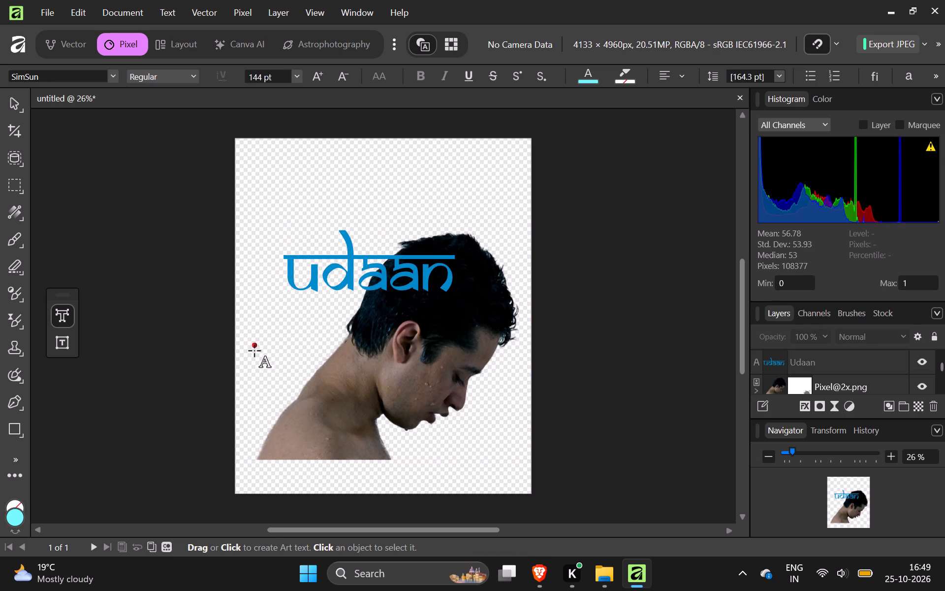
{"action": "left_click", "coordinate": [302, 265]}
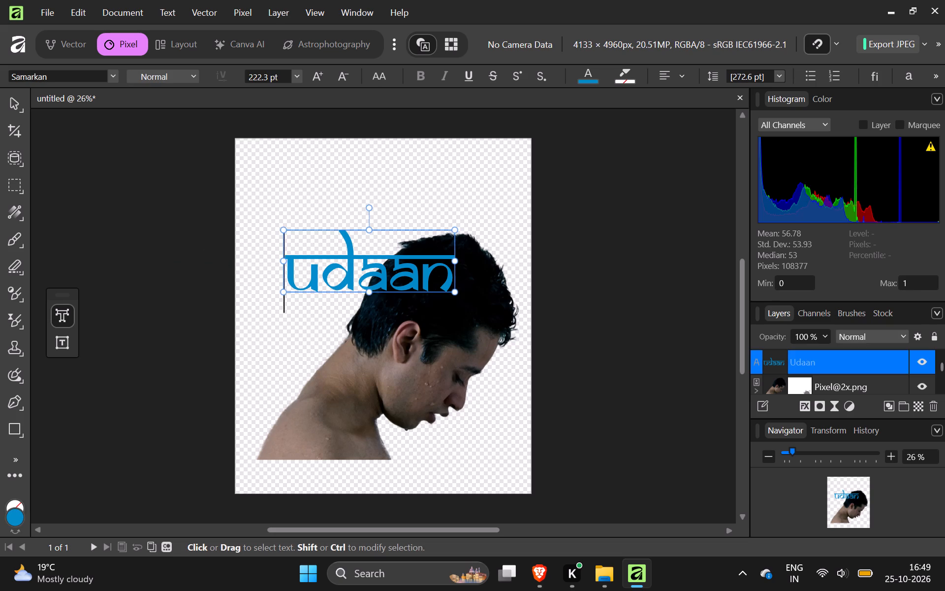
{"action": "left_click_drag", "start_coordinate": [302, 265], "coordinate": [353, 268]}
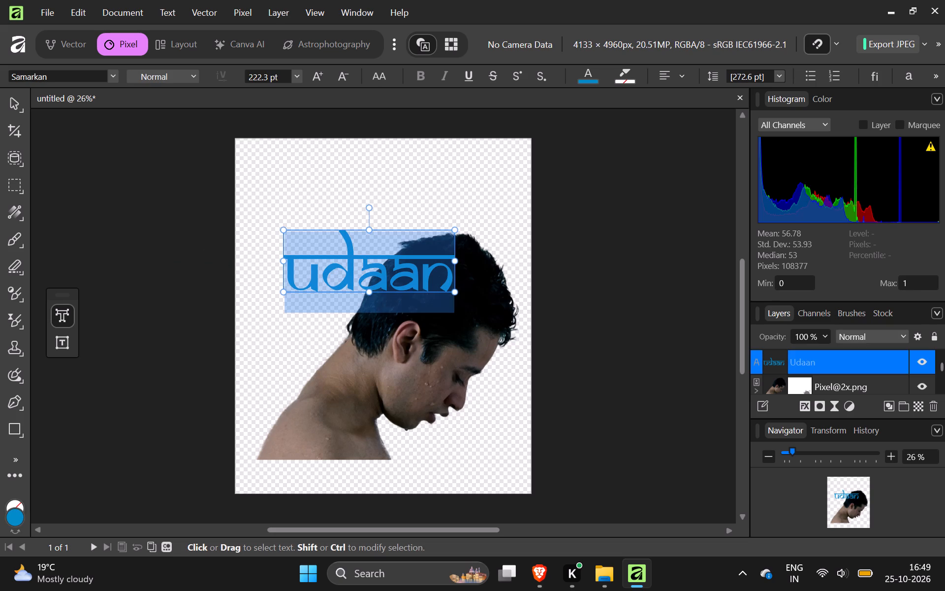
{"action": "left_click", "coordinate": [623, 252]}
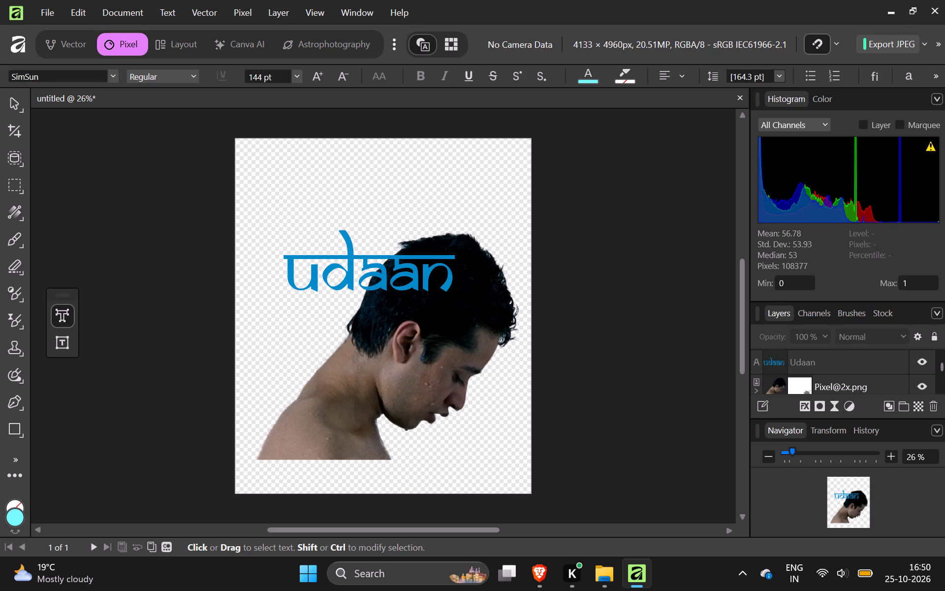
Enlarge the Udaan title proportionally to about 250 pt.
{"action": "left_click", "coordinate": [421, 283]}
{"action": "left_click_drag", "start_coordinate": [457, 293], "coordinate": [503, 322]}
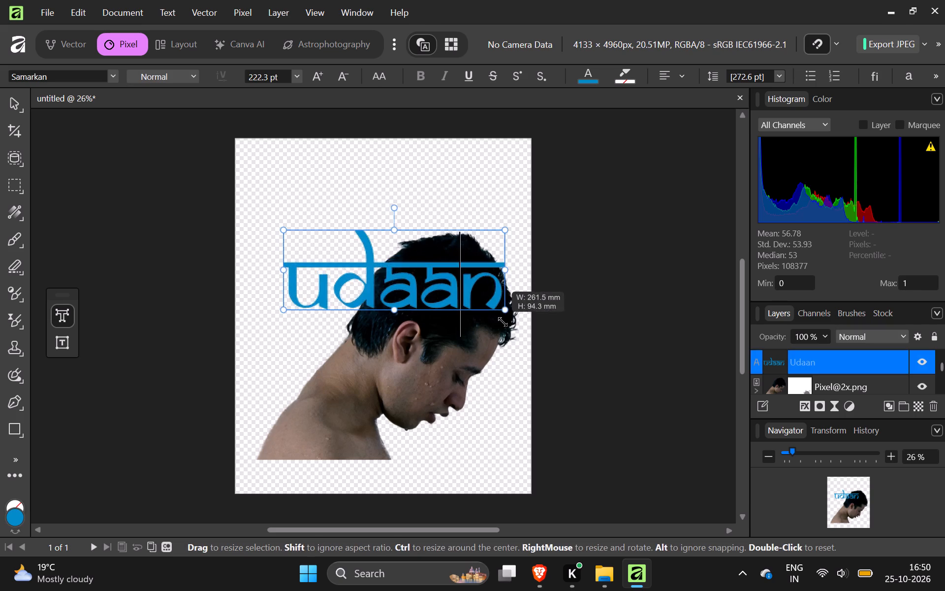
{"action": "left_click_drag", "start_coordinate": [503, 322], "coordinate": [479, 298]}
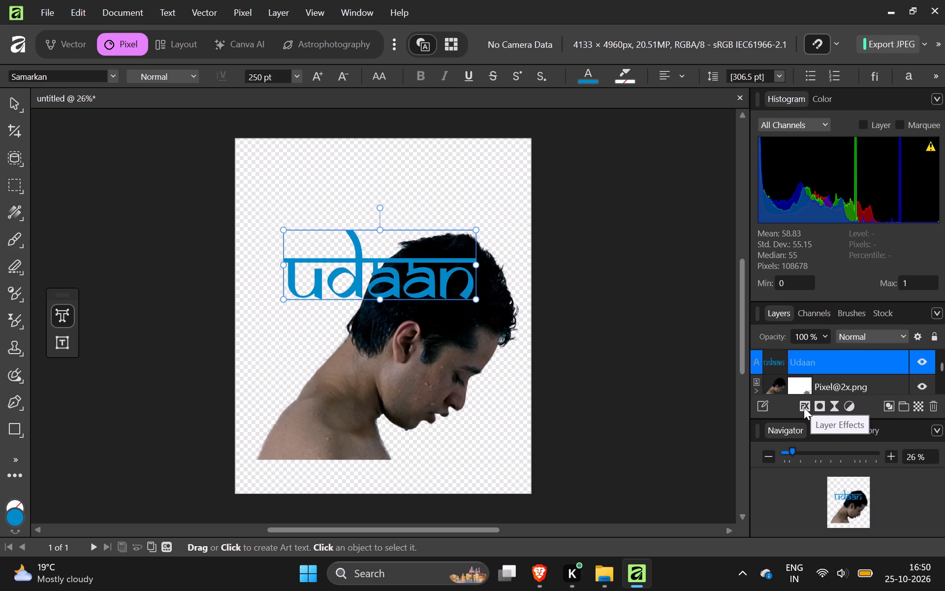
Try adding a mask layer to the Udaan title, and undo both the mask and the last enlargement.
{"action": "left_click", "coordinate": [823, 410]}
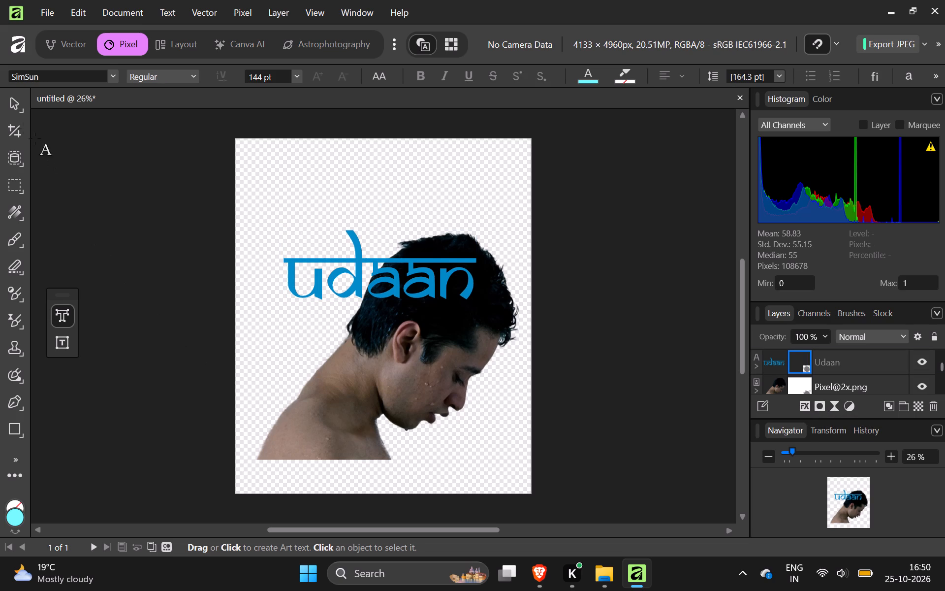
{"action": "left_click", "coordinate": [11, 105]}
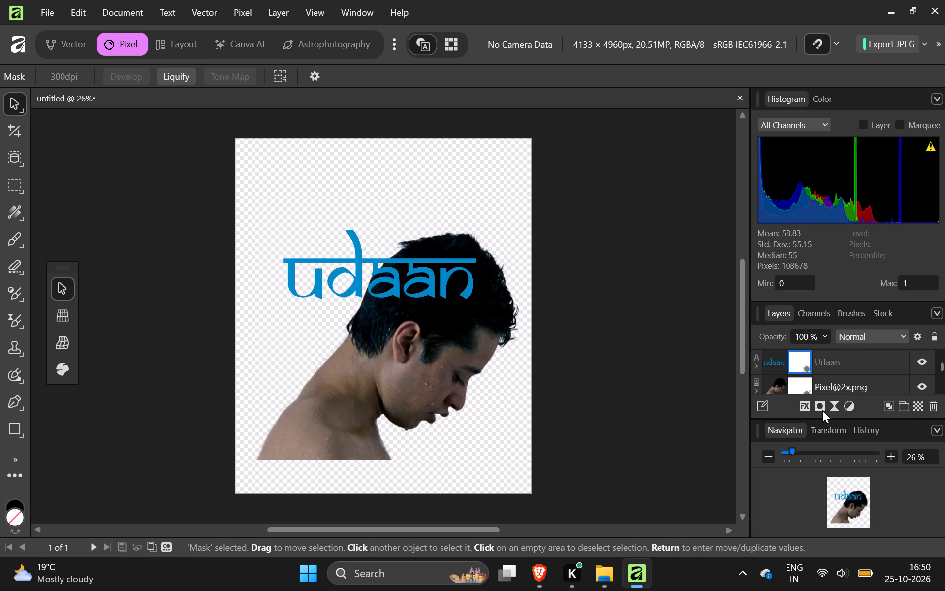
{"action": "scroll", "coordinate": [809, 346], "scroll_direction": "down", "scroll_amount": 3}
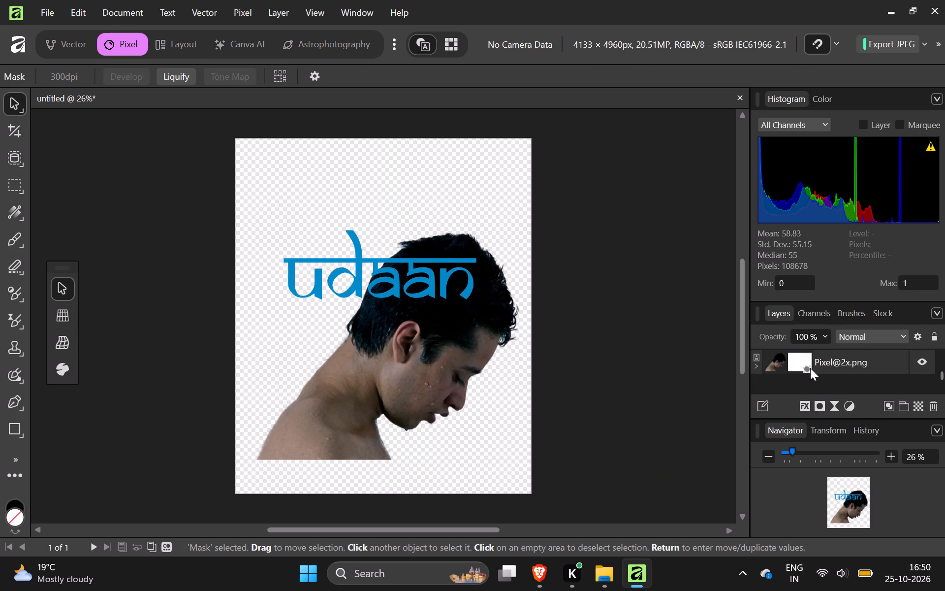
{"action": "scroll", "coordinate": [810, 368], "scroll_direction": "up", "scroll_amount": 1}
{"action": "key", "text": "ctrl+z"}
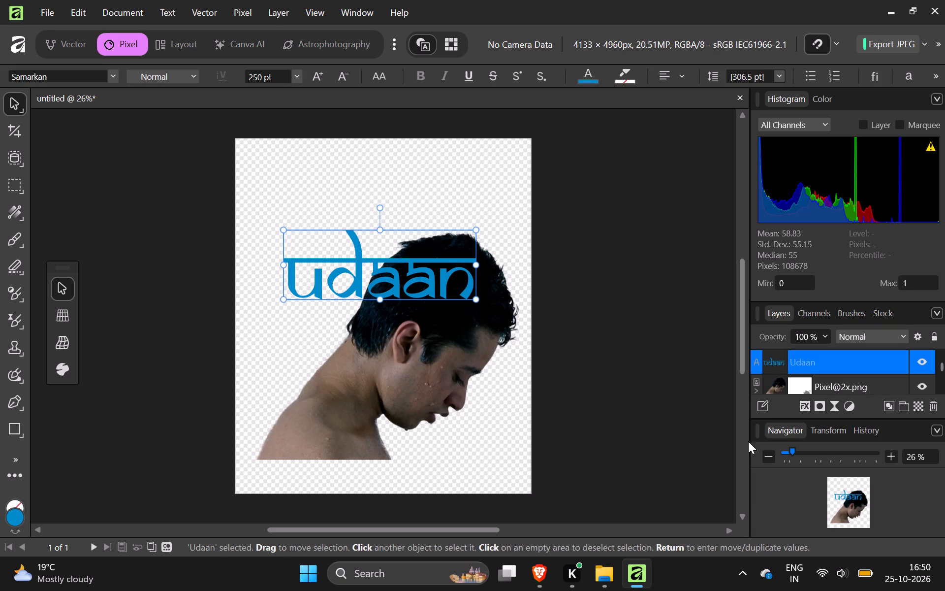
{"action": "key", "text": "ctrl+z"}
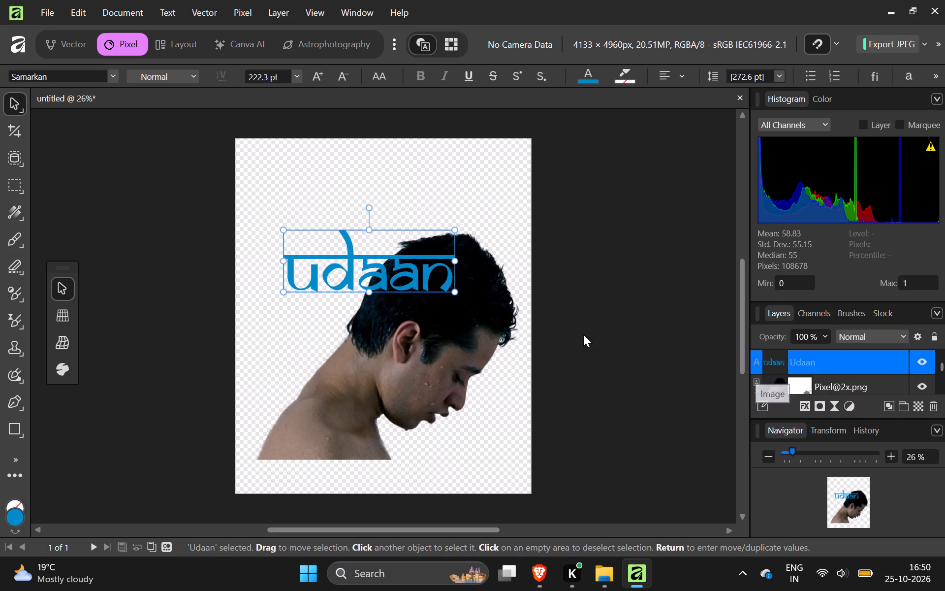
Move the Udaan title slightly right and down, further over the man's hair.
{"action": "left_click_drag", "start_coordinate": [384, 269], "coordinate": [392, 281]}
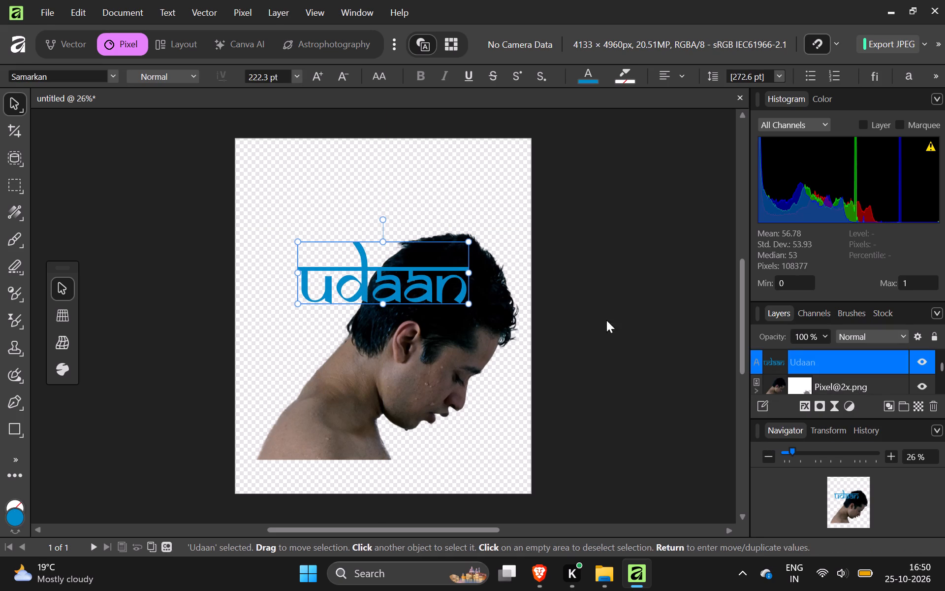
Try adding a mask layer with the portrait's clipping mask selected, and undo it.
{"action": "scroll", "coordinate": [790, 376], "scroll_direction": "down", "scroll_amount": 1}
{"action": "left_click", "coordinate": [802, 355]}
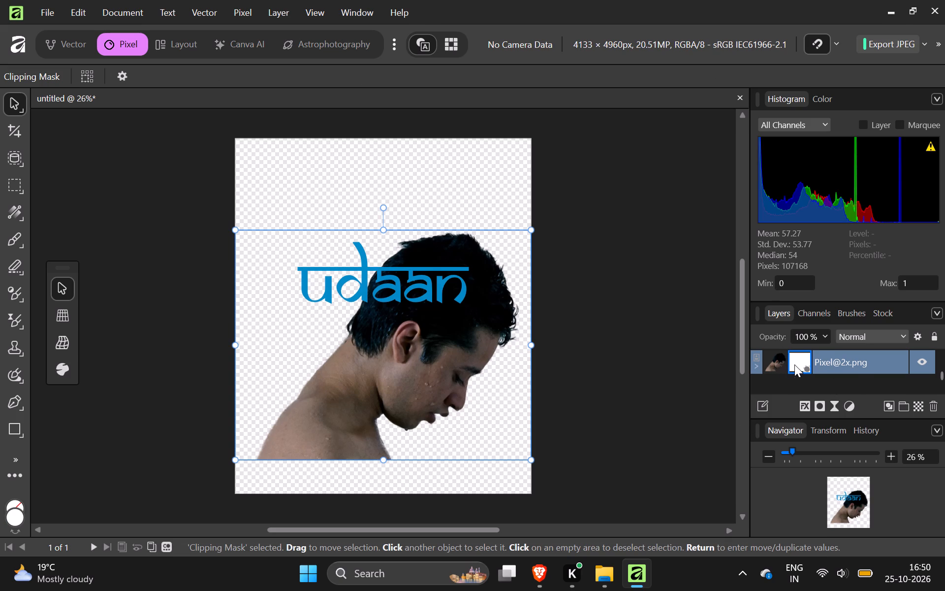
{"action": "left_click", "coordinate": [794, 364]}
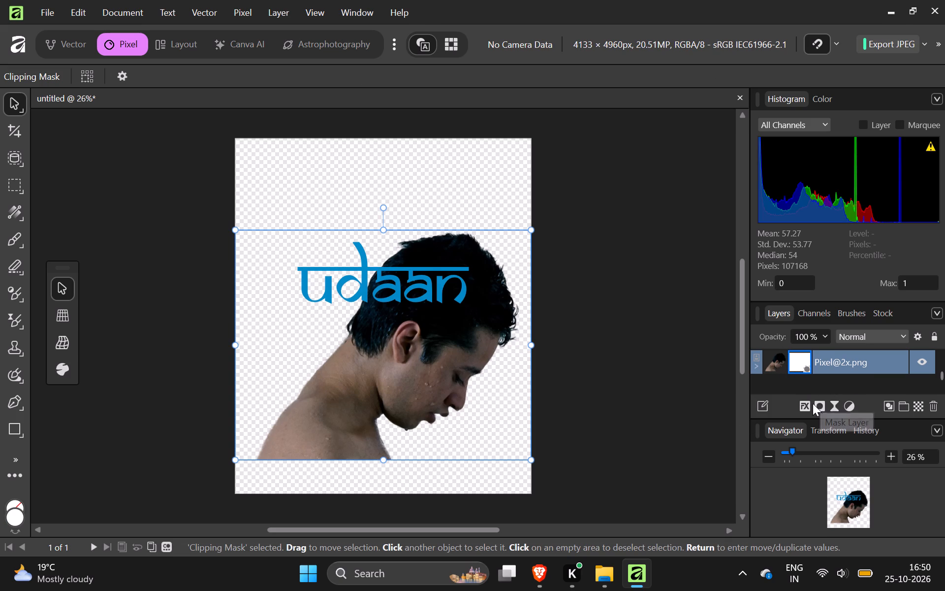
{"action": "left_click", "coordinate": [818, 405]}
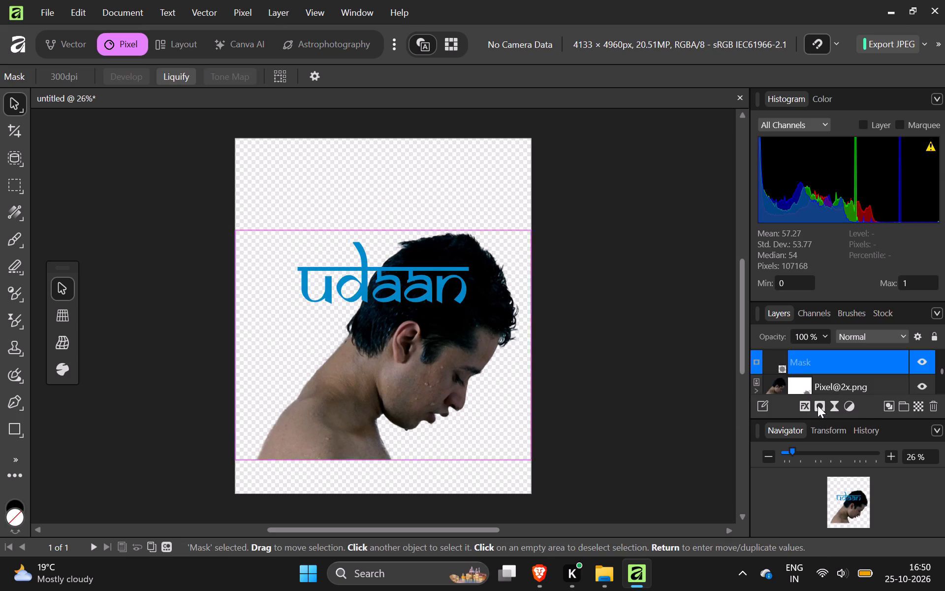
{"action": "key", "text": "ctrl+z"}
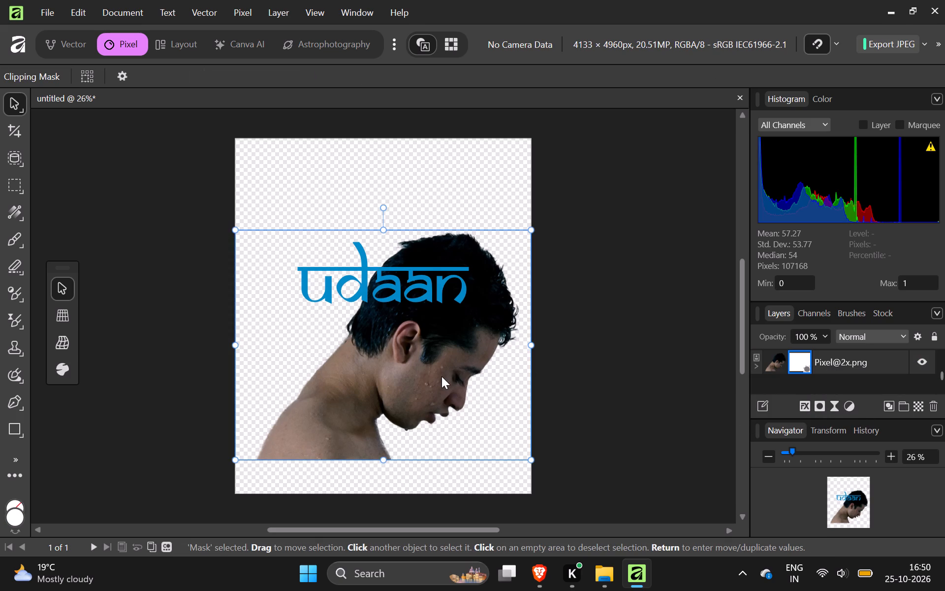
{"action": "left_click", "coordinate": [767, 362]}
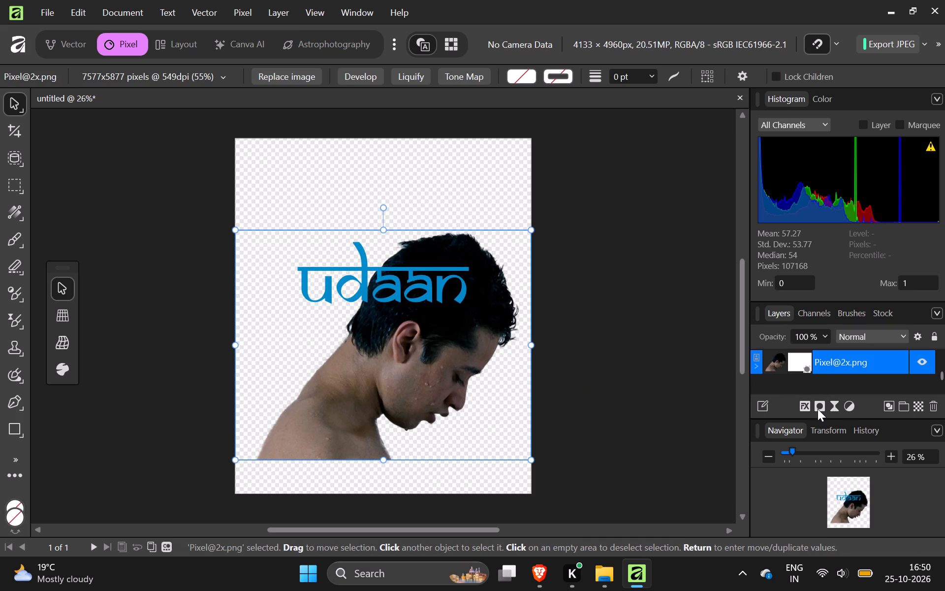
{"action": "left_click", "coordinate": [818, 407]}
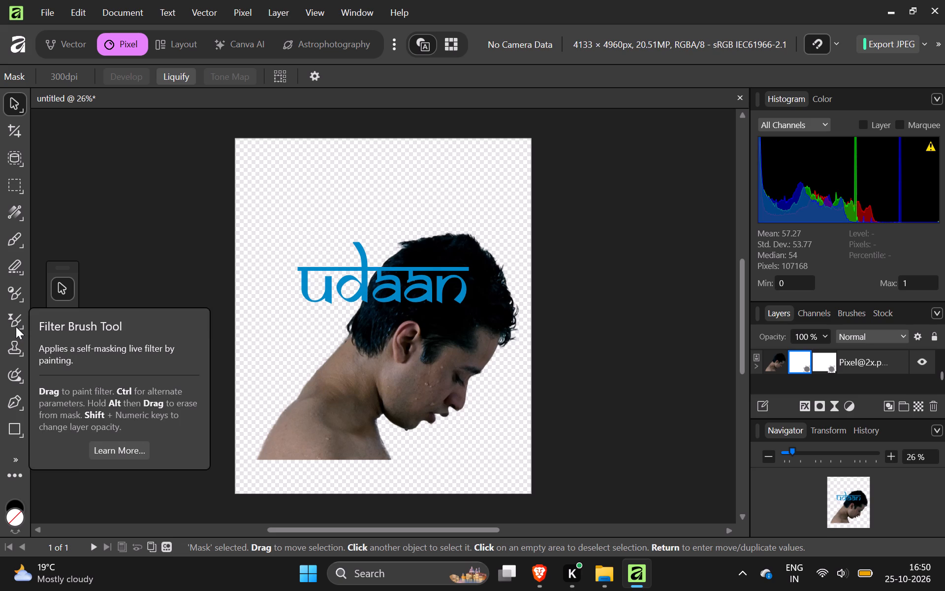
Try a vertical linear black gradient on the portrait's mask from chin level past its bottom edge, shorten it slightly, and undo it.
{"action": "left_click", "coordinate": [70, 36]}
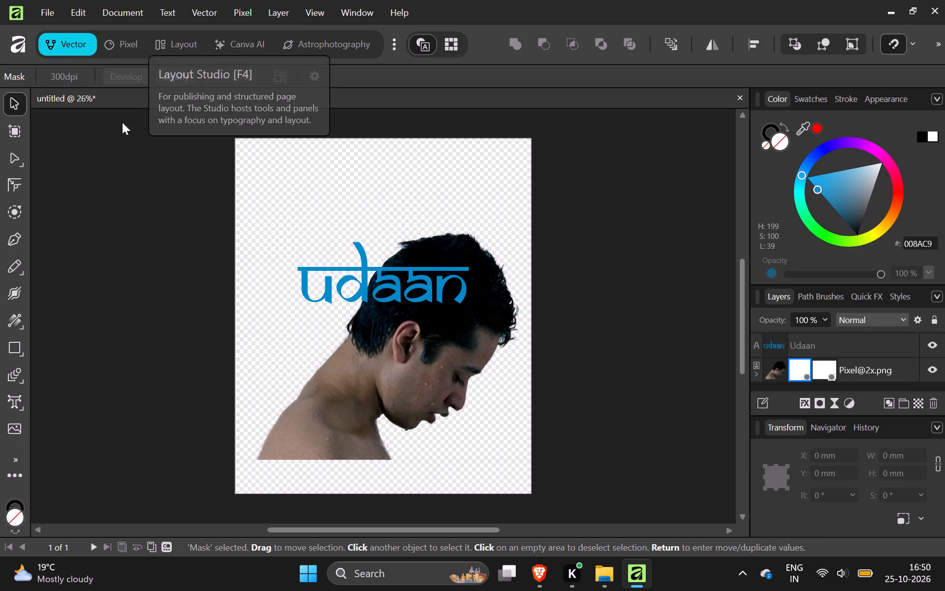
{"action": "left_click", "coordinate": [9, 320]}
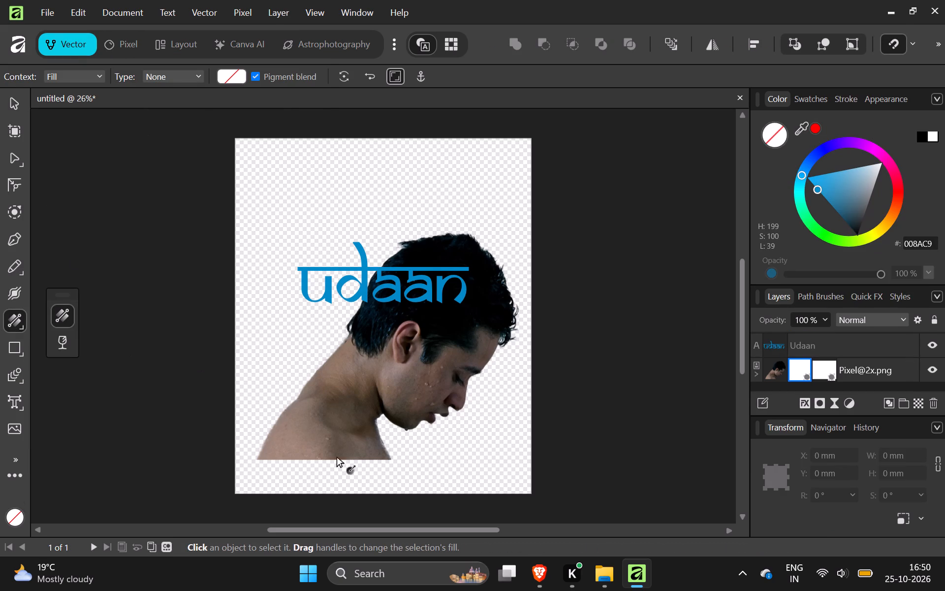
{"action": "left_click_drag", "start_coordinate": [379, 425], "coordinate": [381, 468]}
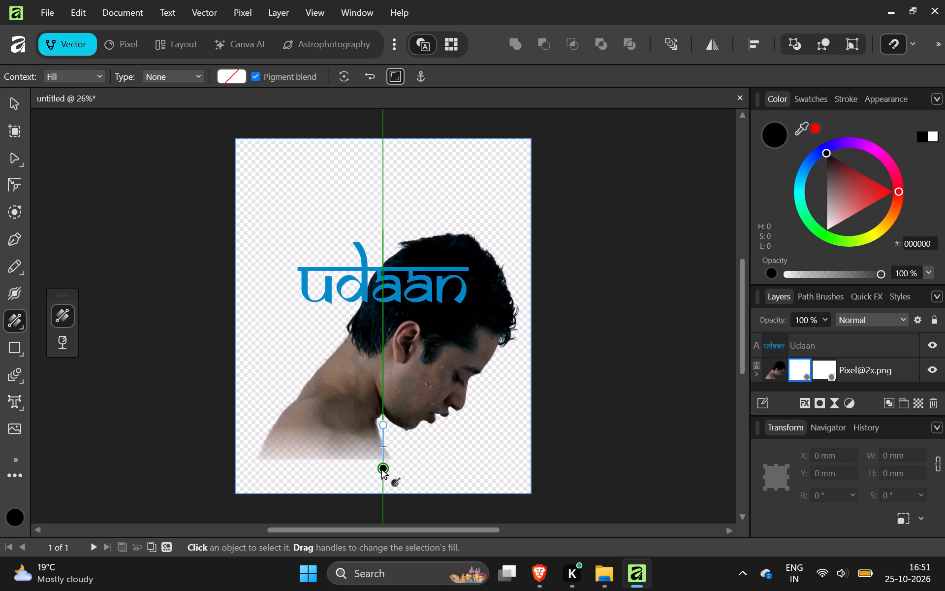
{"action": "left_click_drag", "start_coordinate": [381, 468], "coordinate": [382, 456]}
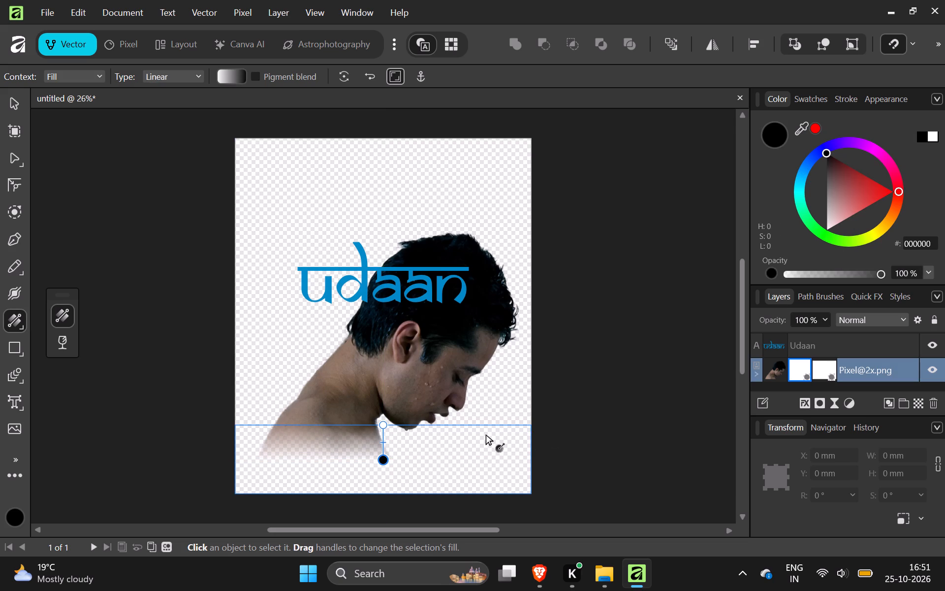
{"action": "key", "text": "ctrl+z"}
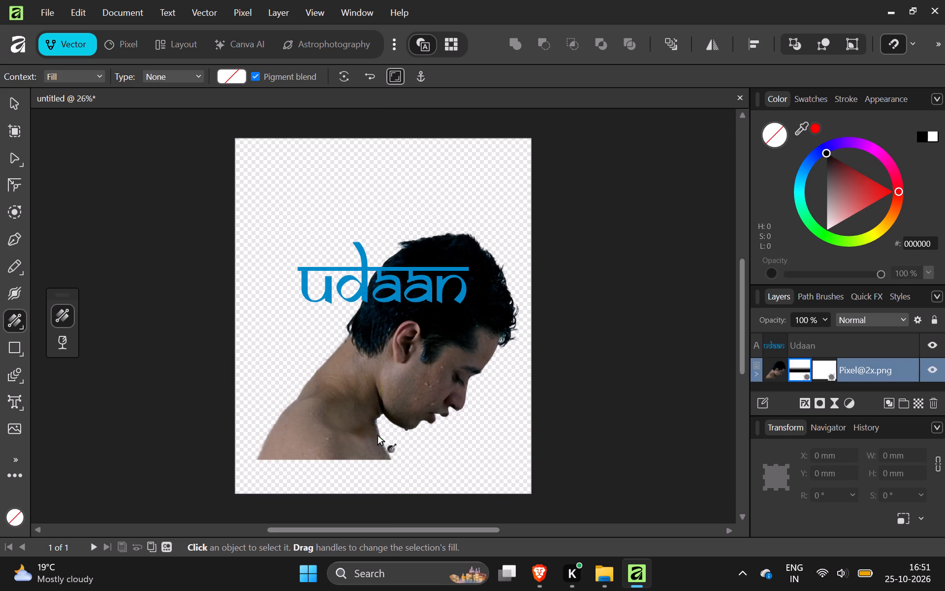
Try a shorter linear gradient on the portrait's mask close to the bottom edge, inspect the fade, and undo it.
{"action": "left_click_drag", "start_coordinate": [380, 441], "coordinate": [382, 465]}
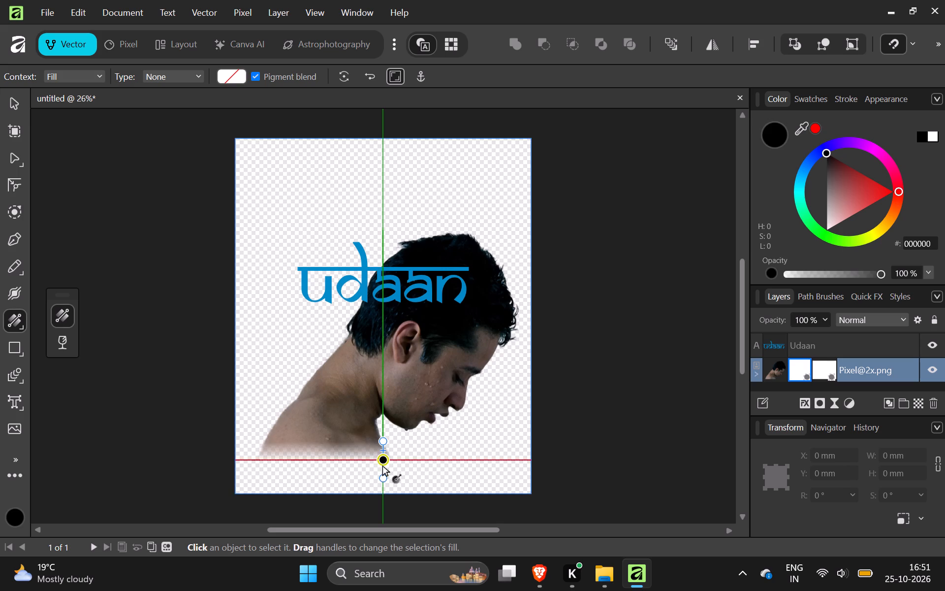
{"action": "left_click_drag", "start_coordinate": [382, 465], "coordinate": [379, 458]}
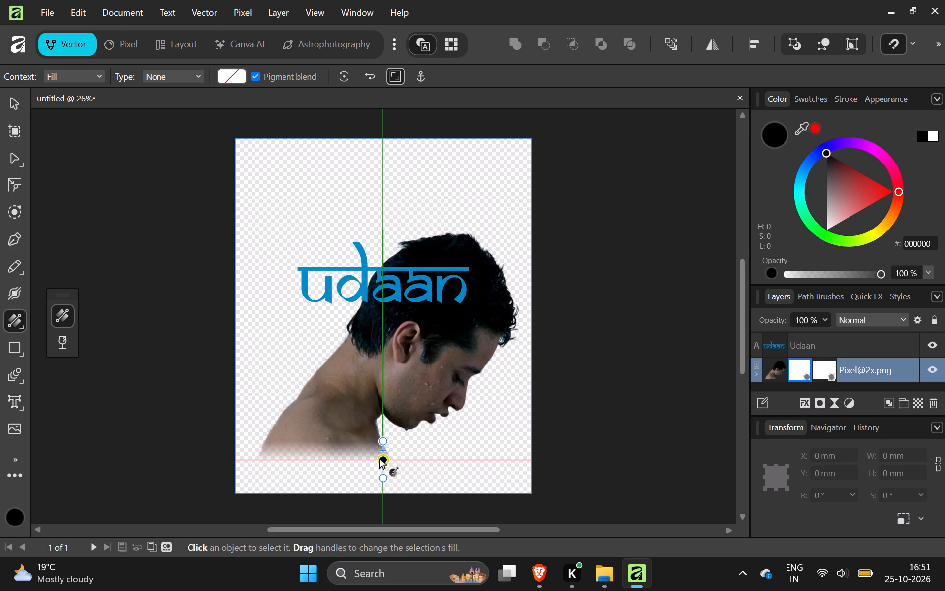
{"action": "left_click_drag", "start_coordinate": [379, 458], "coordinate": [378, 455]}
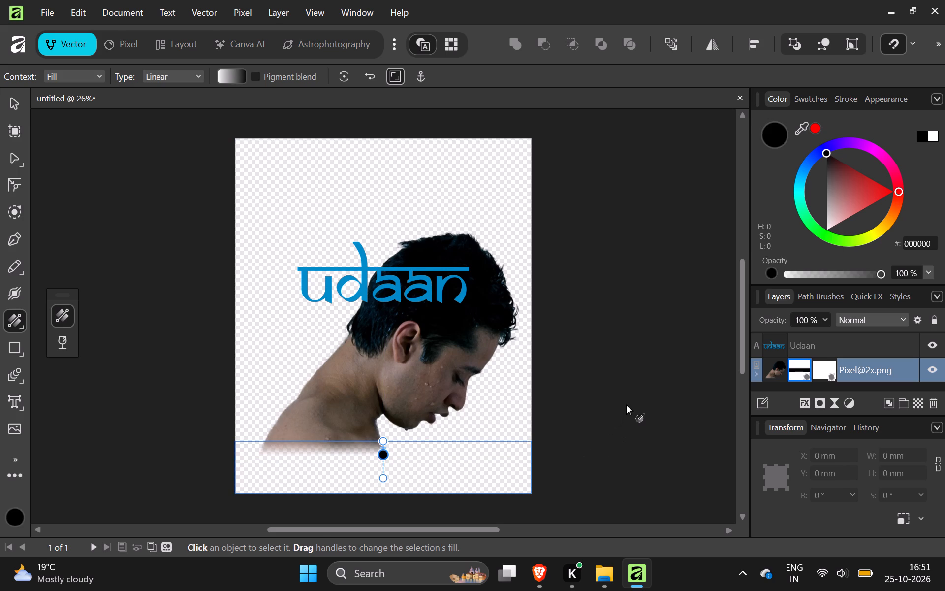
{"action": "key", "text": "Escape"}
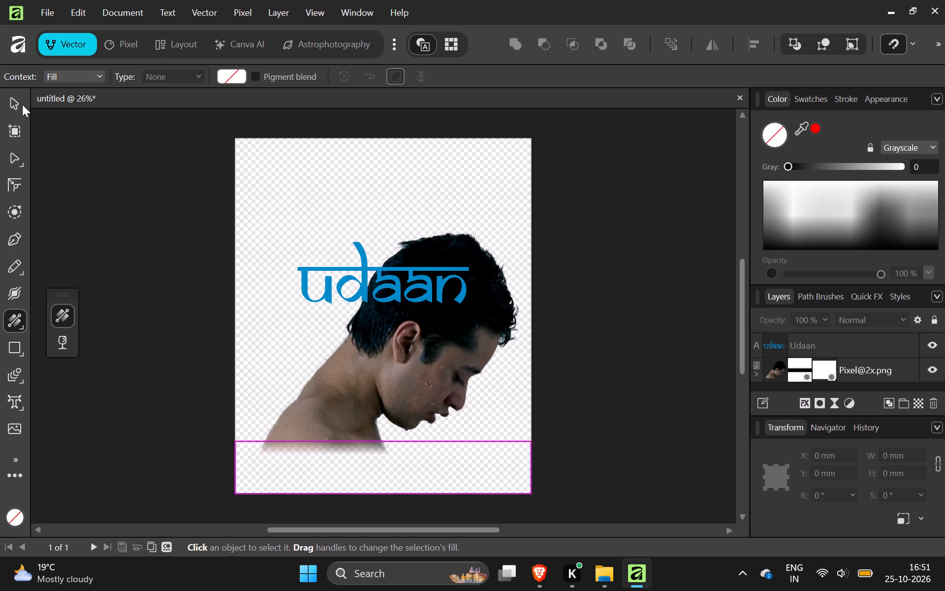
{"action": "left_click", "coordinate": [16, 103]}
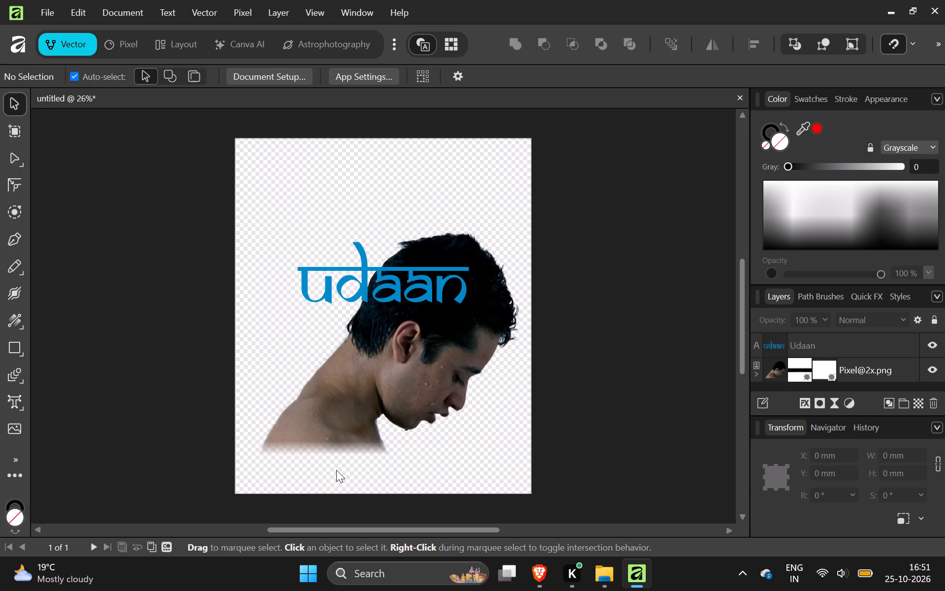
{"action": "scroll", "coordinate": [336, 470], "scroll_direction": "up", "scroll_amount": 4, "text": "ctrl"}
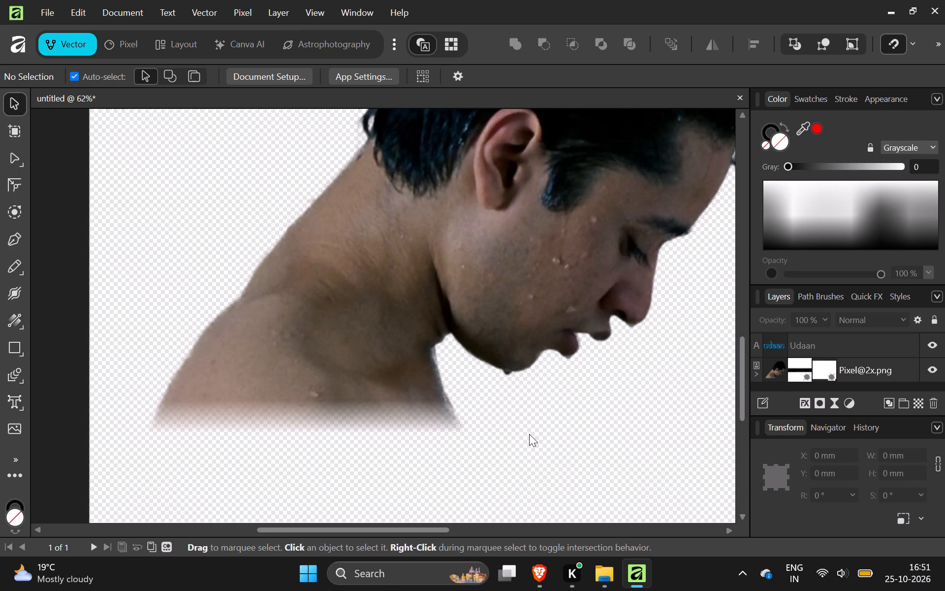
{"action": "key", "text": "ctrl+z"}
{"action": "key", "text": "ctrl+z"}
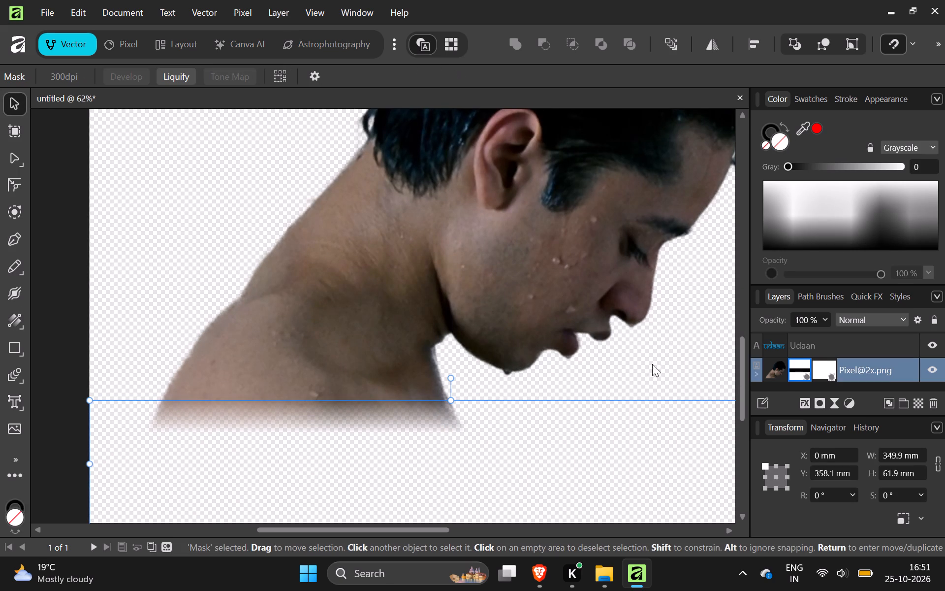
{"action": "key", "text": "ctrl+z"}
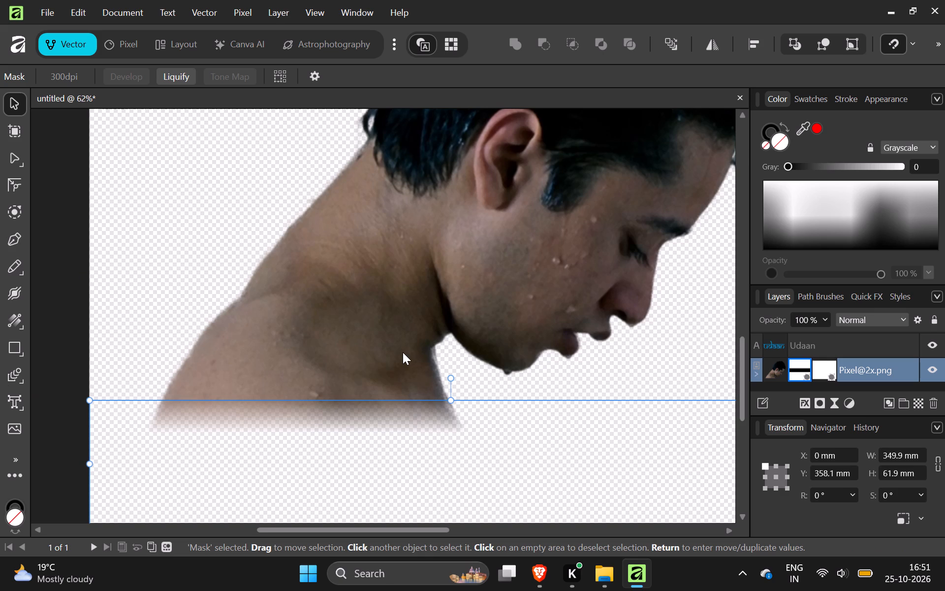
Draw a vertical linear gradient on the portrait's mask from chin level down to the image's bottom edge, and deselect it.
{"action": "left_click", "coordinate": [17, 320]}
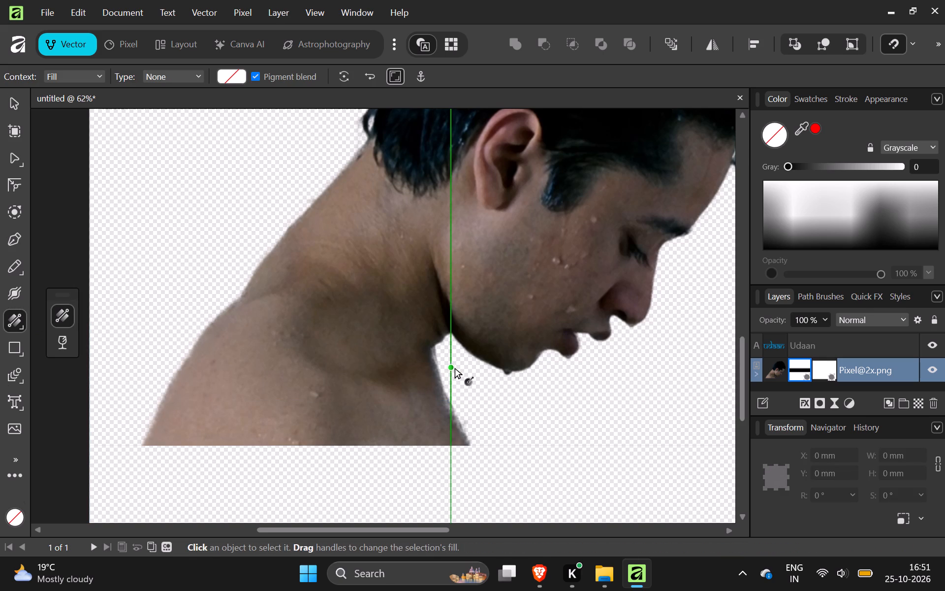
{"action": "left_click", "coordinate": [447, 371]}
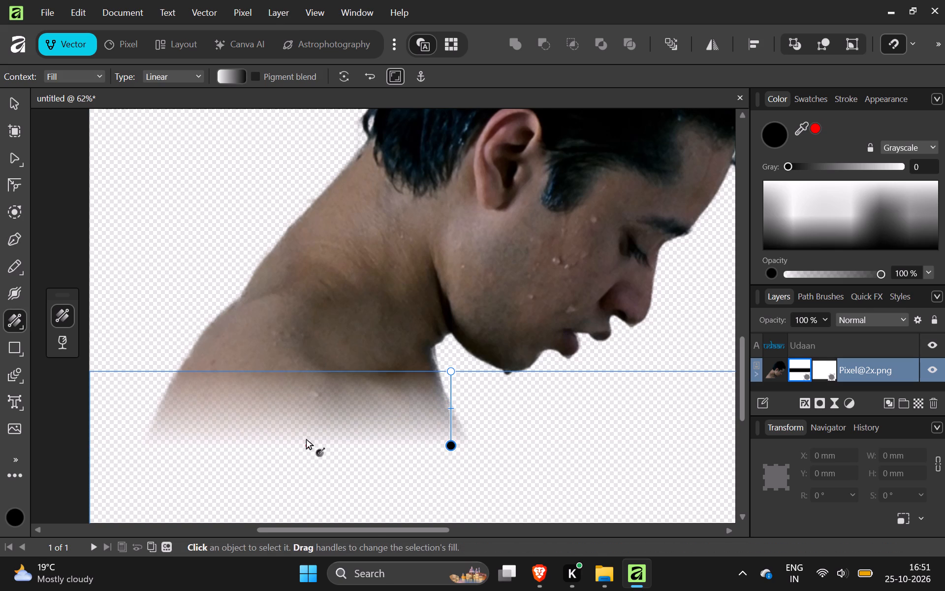
{"action": "scroll", "coordinate": [306, 438], "scroll_direction": "down", "scroll_amount": 3, "text": "ctrl"}
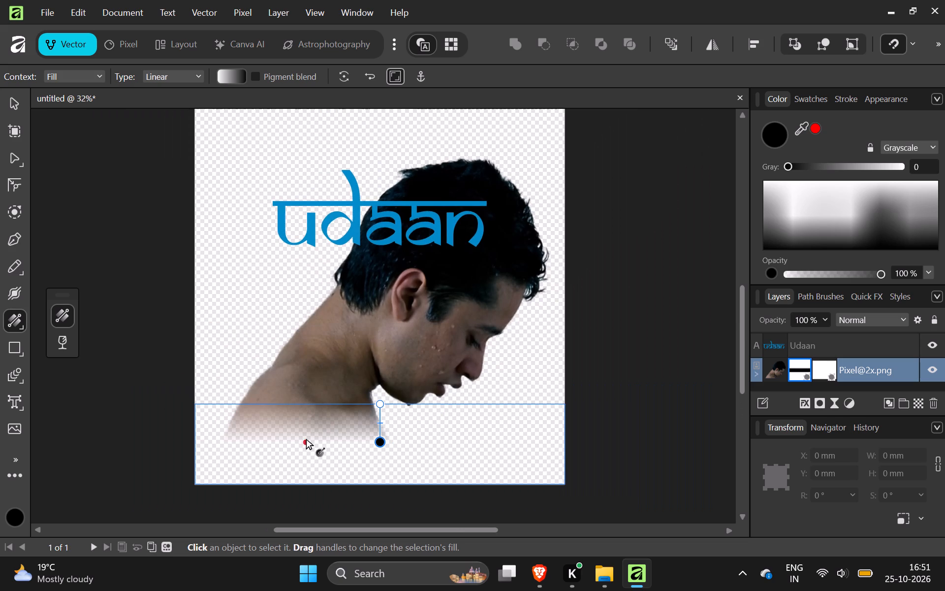
{"action": "scroll", "coordinate": [306, 438], "scroll_direction": "down", "scroll_amount": 1, "text": "ctrl"}
{"action": "key", "text": "Escape"}
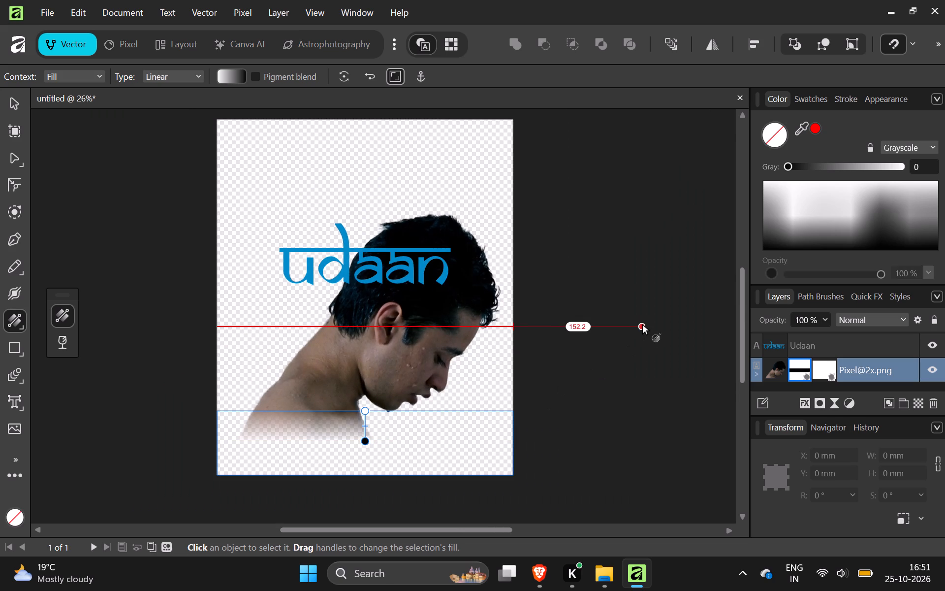
{"action": "left_click", "coordinate": [642, 324]}
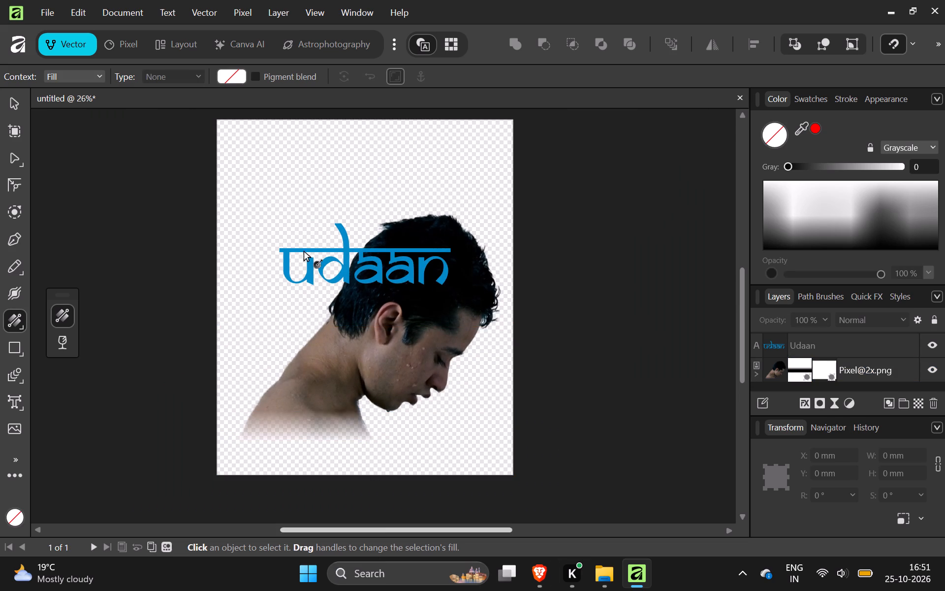
Duplicate the Udaan title and align the copy directly over the original.
{"action": "left_click", "coordinate": [10, 98]}
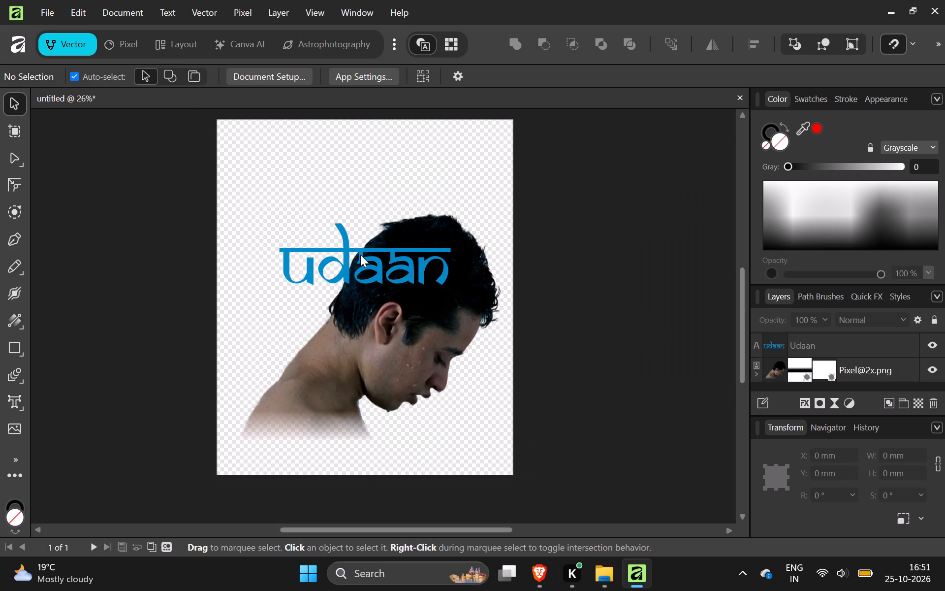
{"action": "left_click", "coordinate": [360, 265]}
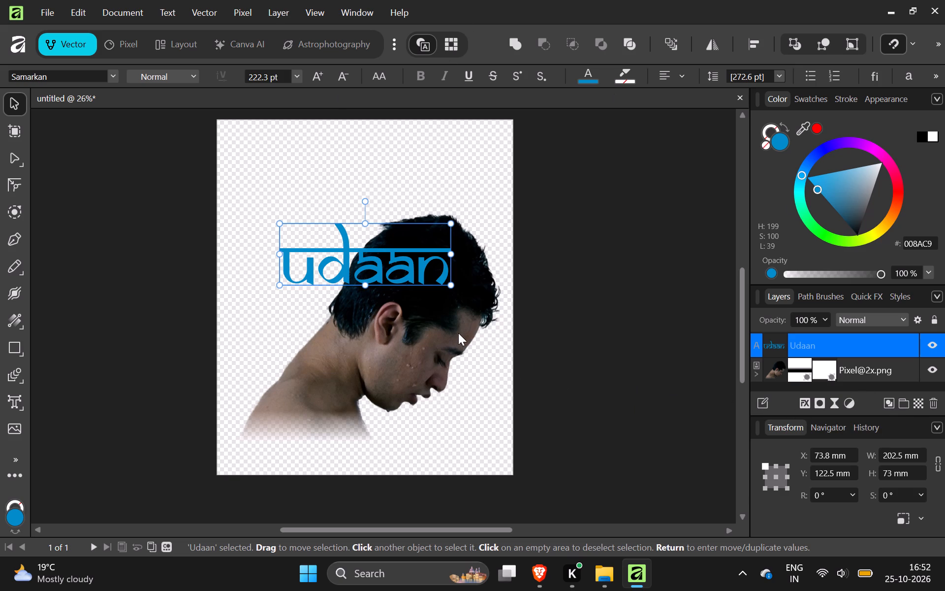
{"action": "key", "text": "ctrl+c"}
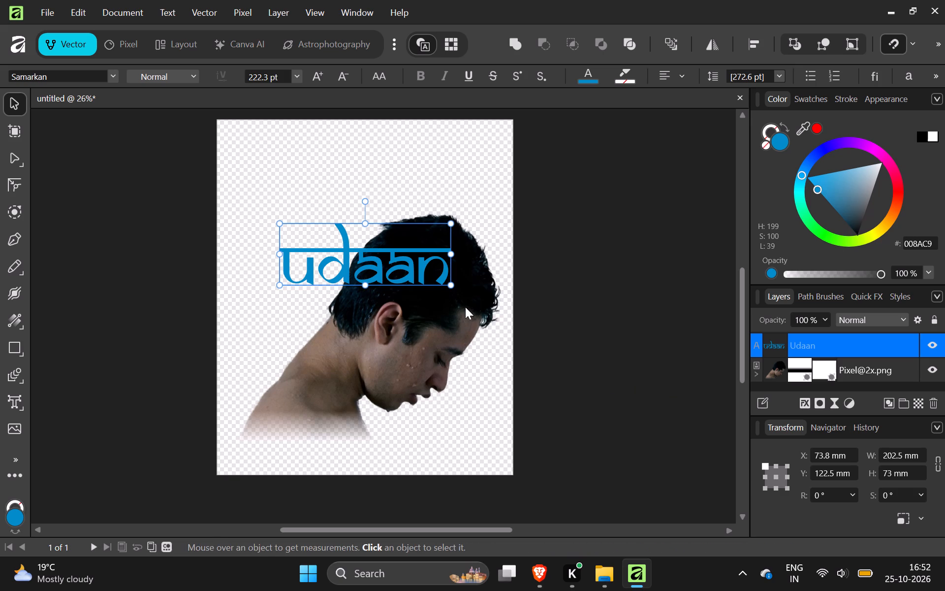
{"action": "key", "text": "ctrl+v"}
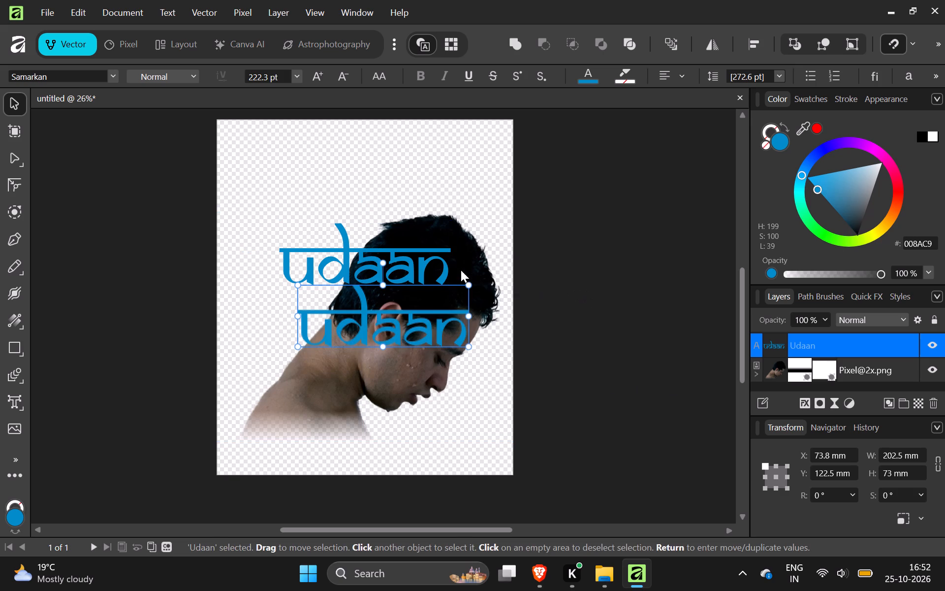
{"action": "left_click_drag", "start_coordinate": [409, 300], "coordinate": [392, 278]}
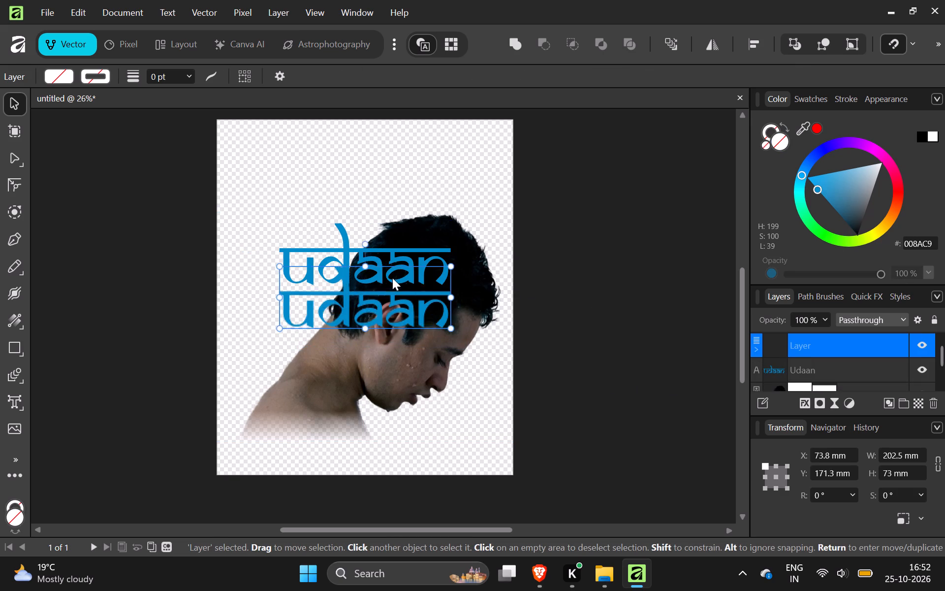
{"action": "left_click_drag", "start_coordinate": [392, 278], "coordinate": [388, 241]}
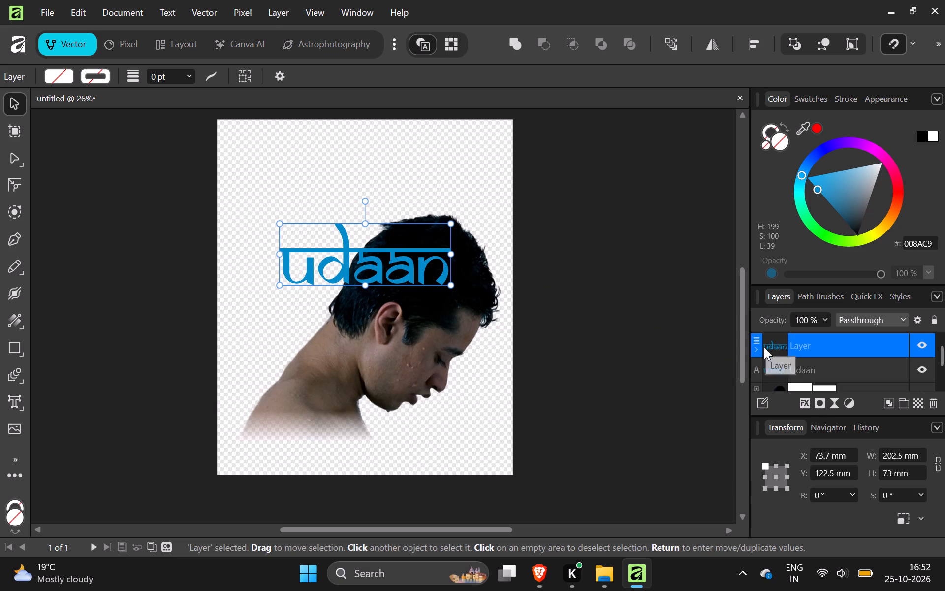
{"action": "left_click_drag", "start_coordinate": [759, 344], "coordinate": [758, 392]}
{"action": "scroll", "coordinate": [812, 347], "scroll_direction": "down", "scroll_amount": 5}
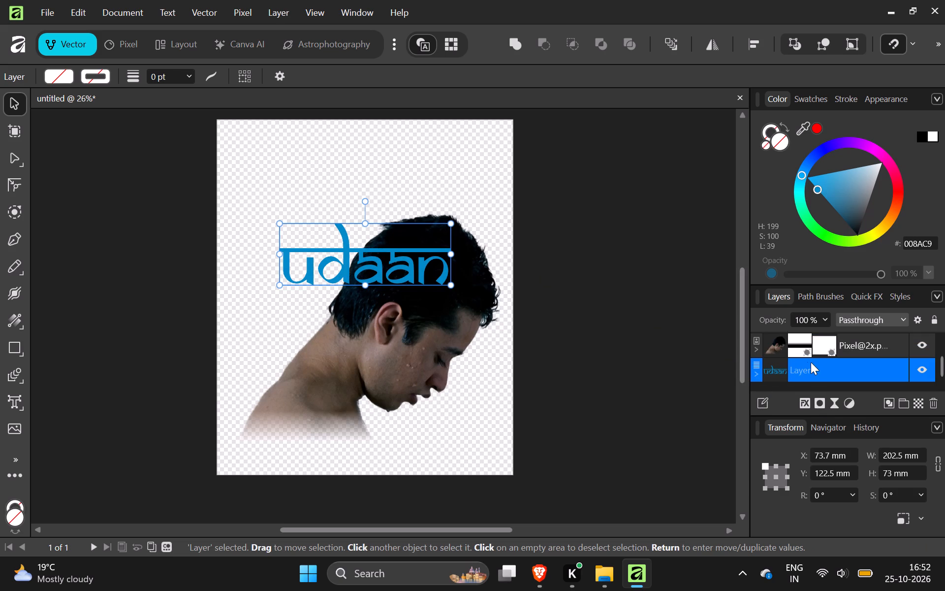
Add an outline layer effect with a 4.3 px radius to the Udaan title above the portrait.
{"action": "scroll", "coordinate": [818, 369], "scroll_direction": "up", "scroll_amount": 4}
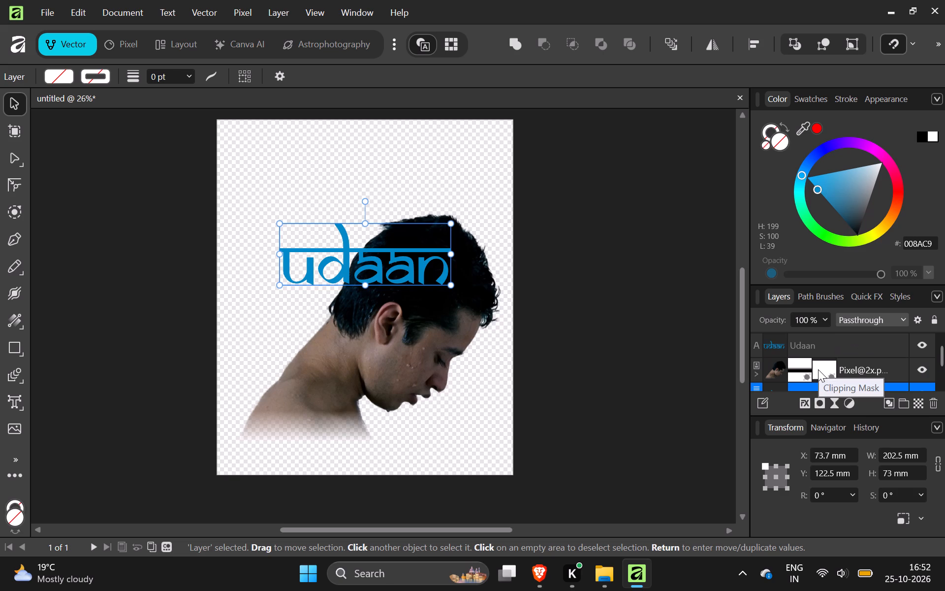
{"action": "left_click", "coordinate": [775, 340]}
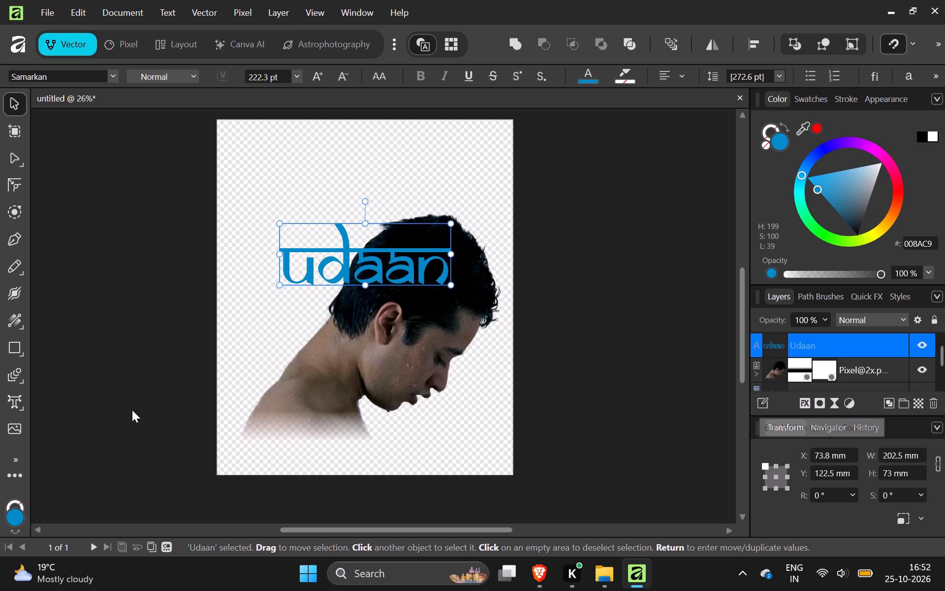
{"action": "right_click", "coordinate": [332, 262]}
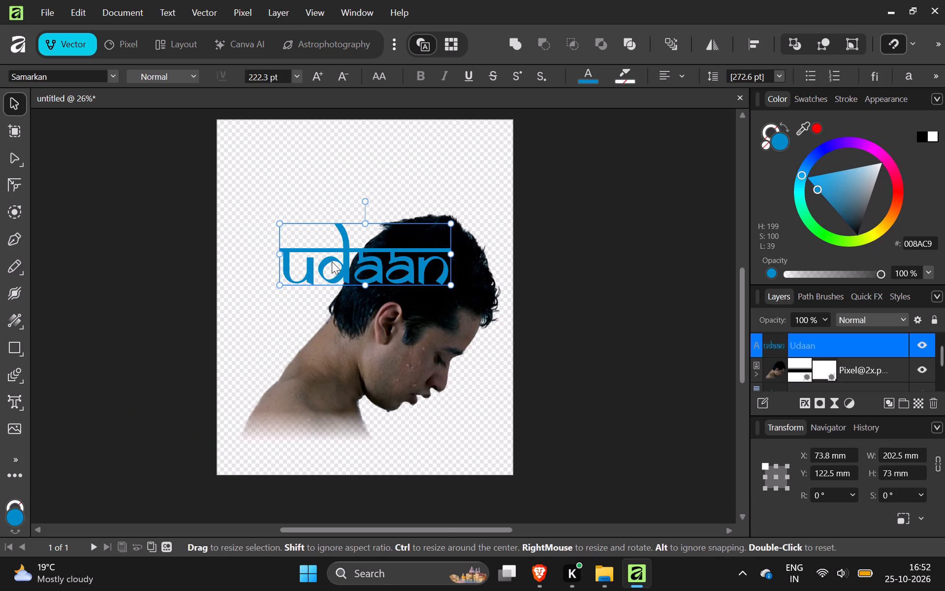
{"action": "double_click", "coordinate": [313, 266]}
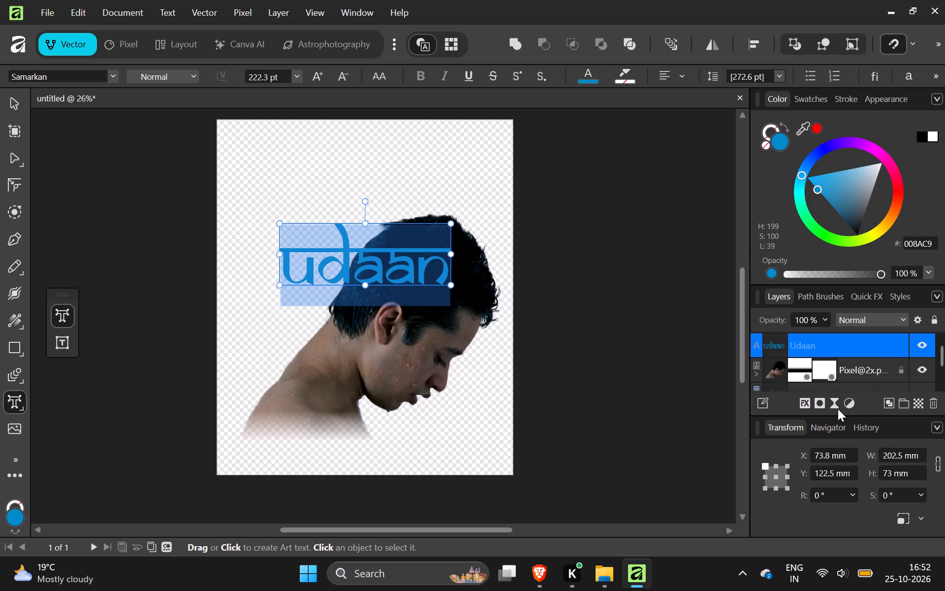
{"action": "left_click", "coordinate": [804, 404]}
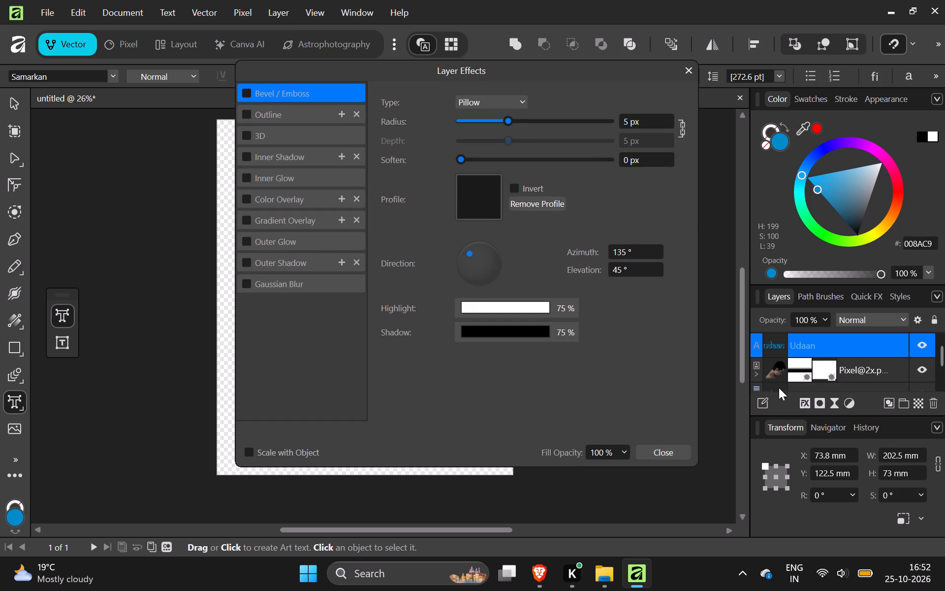
{"action": "left_click", "coordinate": [288, 114]}
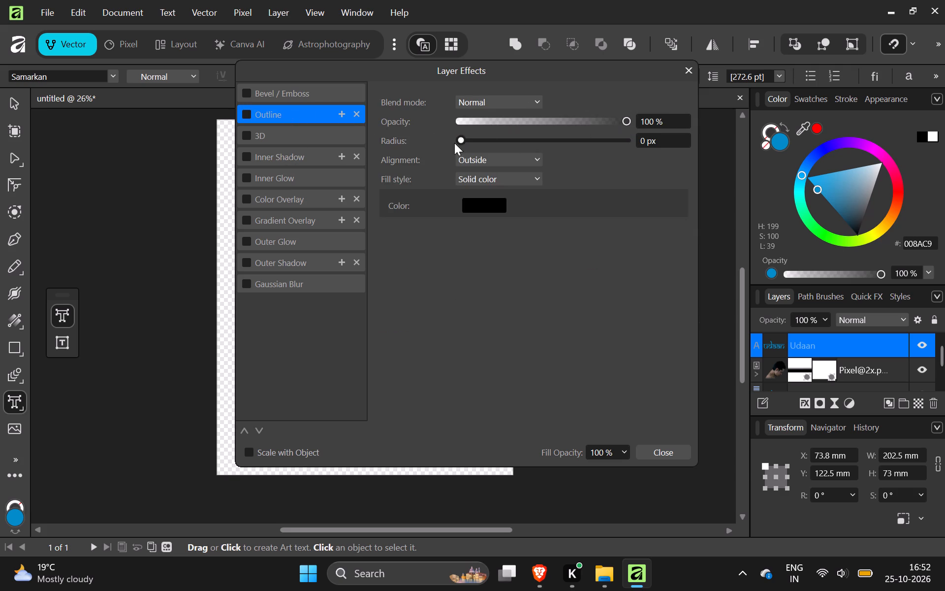
{"action": "left_click_drag", "start_coordinate": [461, 140], "coordinate": [510, 144]}
Recolour the Udaan title's outline effect with the title's own blue, RGB 0, 138, 201, sampled from the canvas.
{"action": "left_click_drag", "start_coordinate": [422, 73], "coordinate": [678, 90]}
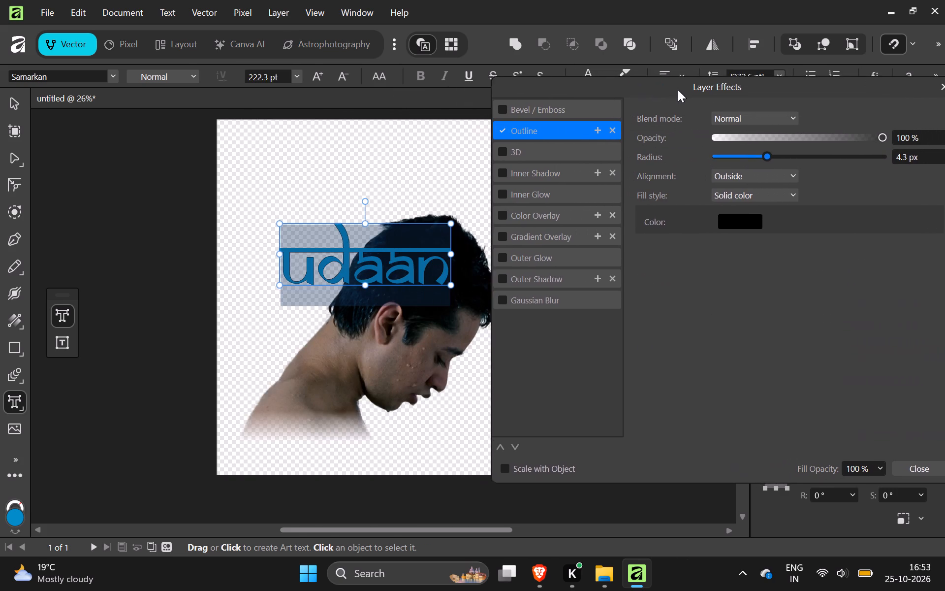
{"action": "left_click_drag", "start_coordinate": [678, 90], "coordinate": [685, 88]}
{"action": "left_click", "coordinate": [746, 224]}
{"action": "left_click", "coordinate": [748, 219]}
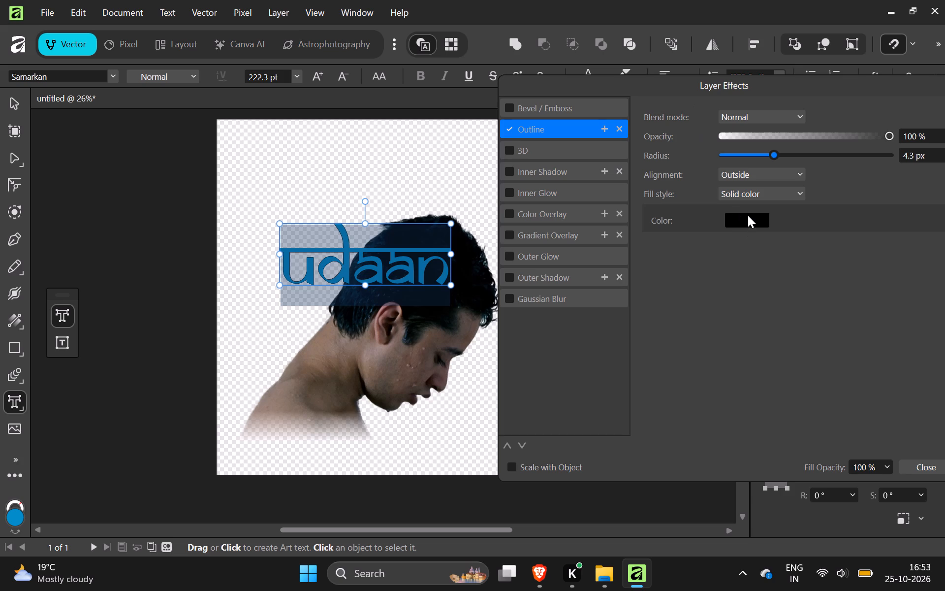
{"action": "left_click", "coordinate": [735, 210]}
{"action": "left_click", "coordinate": [759, 192]}
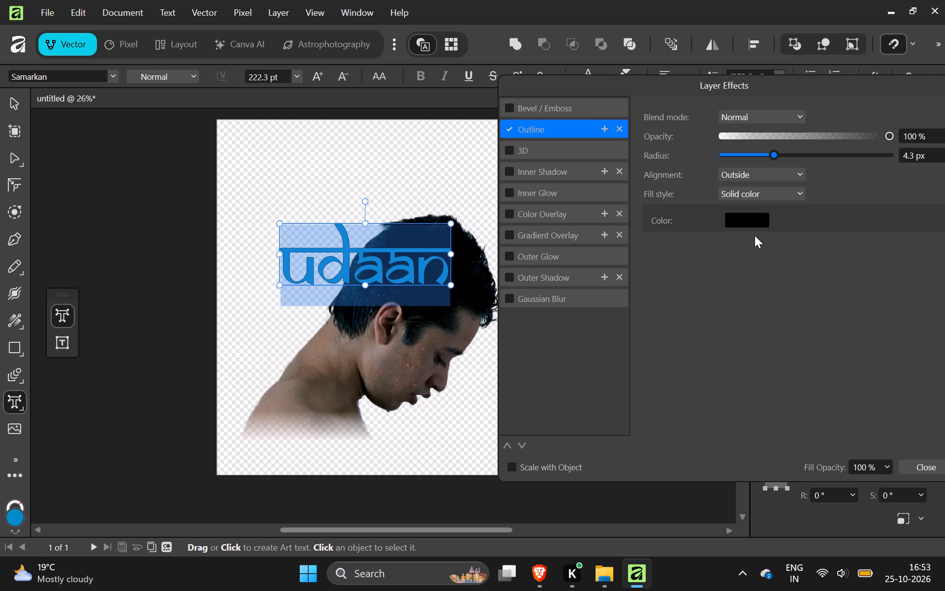
{"action": "left_click", "coordinate": [748, 218]}
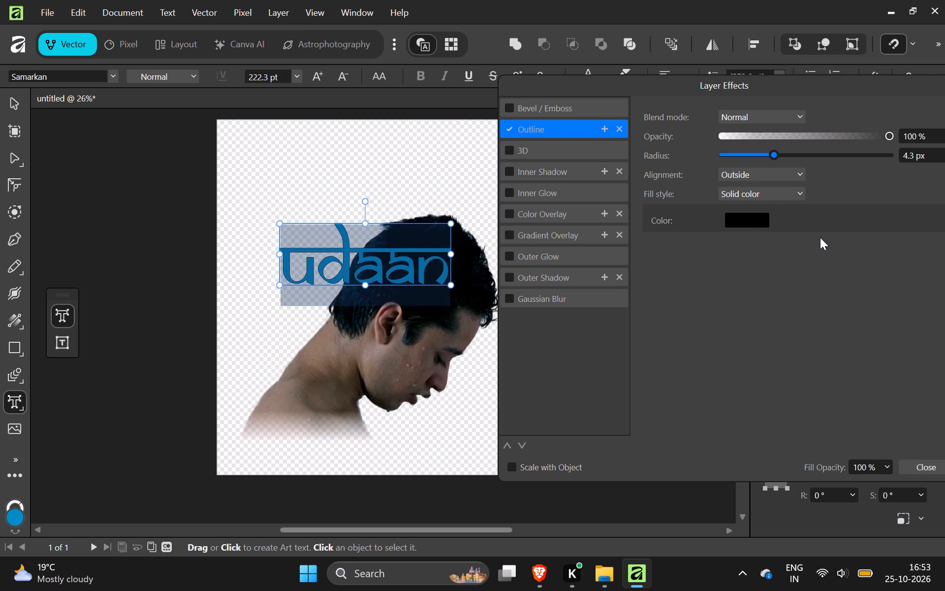
{"action": "left_click", "coordinate": [814, 241]}
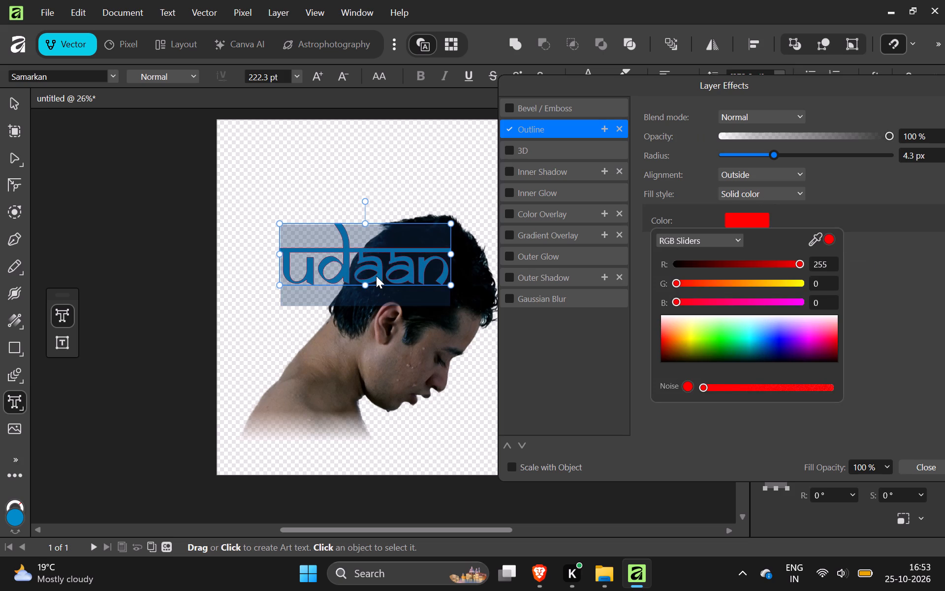
{"action": "left_click_drag", "start_coordinate": [815, 236], "coordinate": [597, 273]}
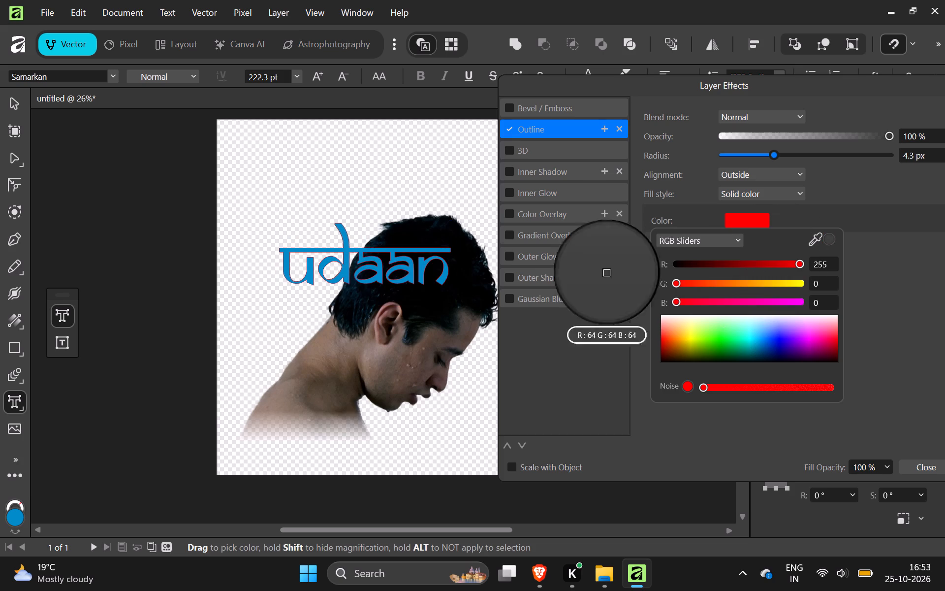
{"action": "left_click_drag", "start_coordinate": [597, 273], "coordinate": [400, 278]}
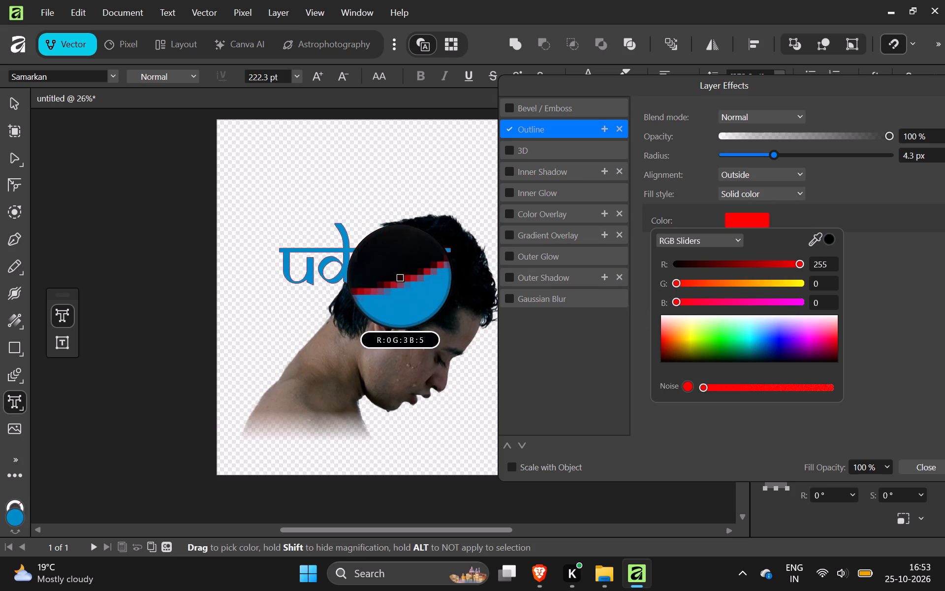
{"action": "left_click_drag", "start_coordinate": [400, 278], "coordinate": [401, 281]}
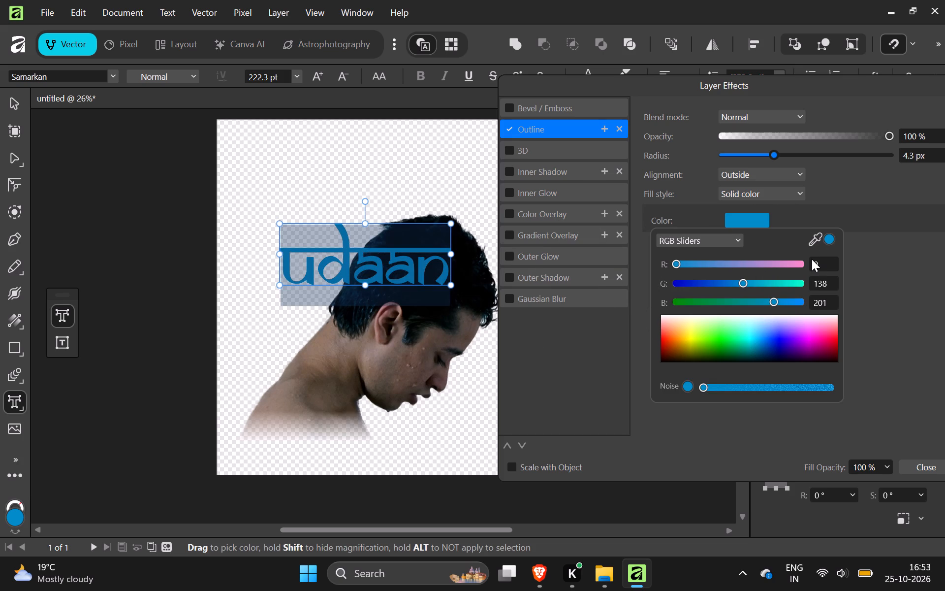
Increase the radius of the Udaan title's outline effect to 15.6 px.
{"action": "left_click", "coordinate": [776, 155]}
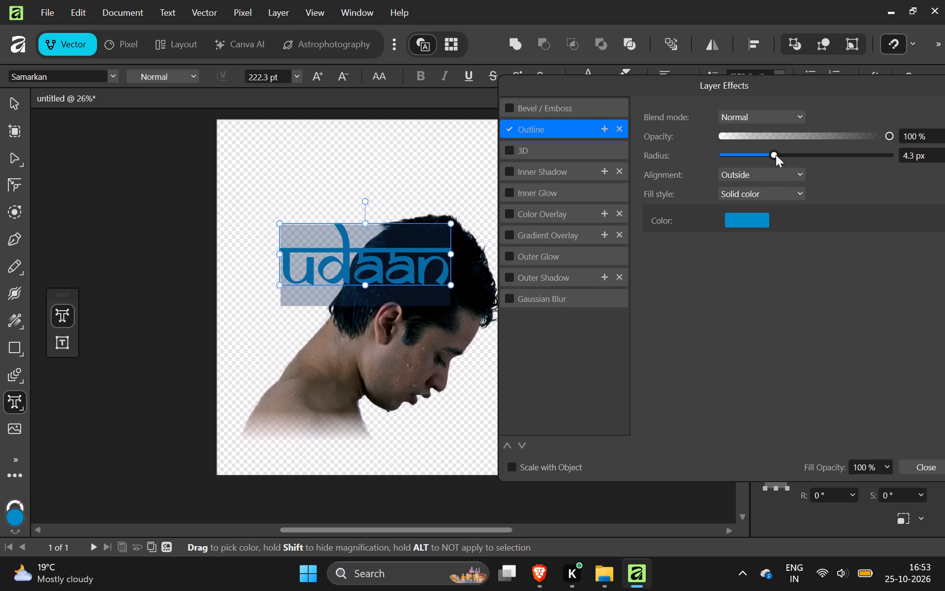
{"action": "left_click", "coordinate": [785, 154]}
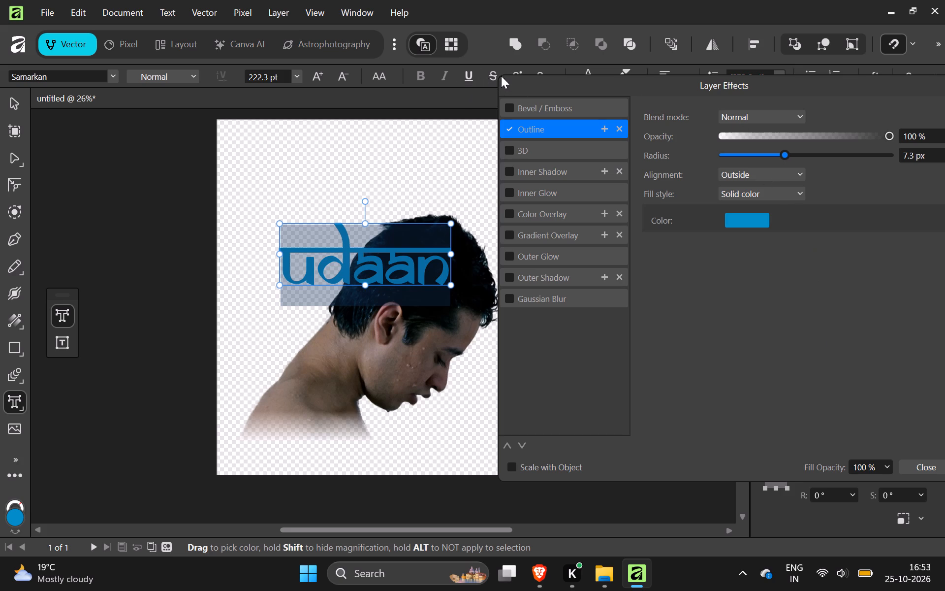
{"action": "left_click_drag", "start_coordinate": [514, 81], "coordinate": [493, 65]}
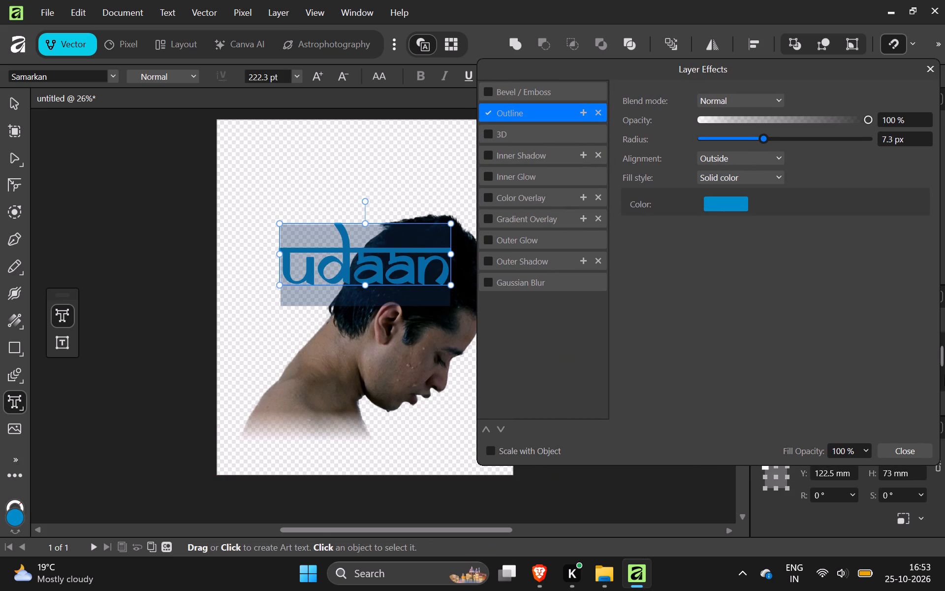
{"action": "left_click_drag", "start_coordinate": [766, 136], "coordinate": [776, 136]}
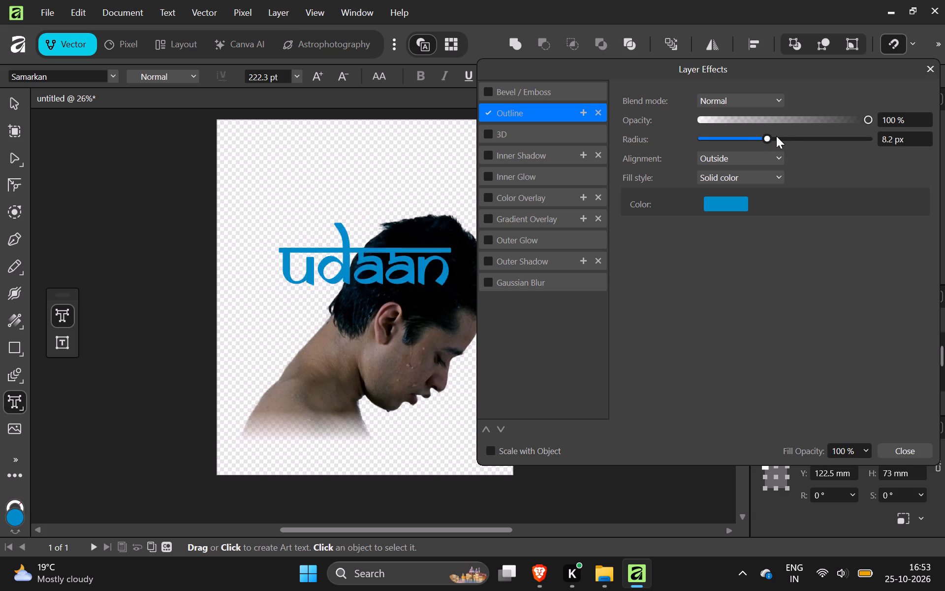
{"action": "left_click_drag", "start_coordinate": [776, 136], "coordinate": [780, 136]}
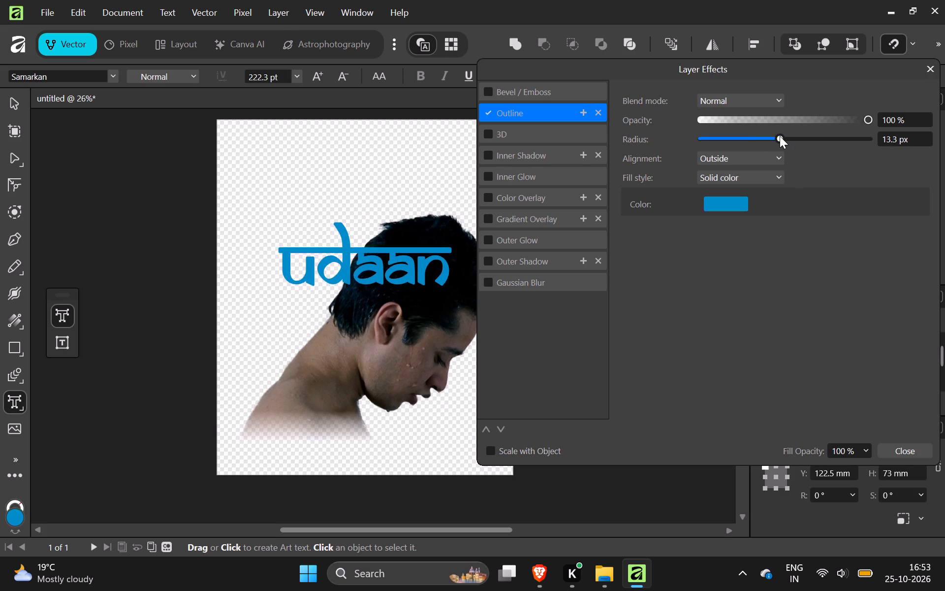
{"action": "left_click_drag", "start_coordinate": [780, 136], "coordinate": [784, 136]}
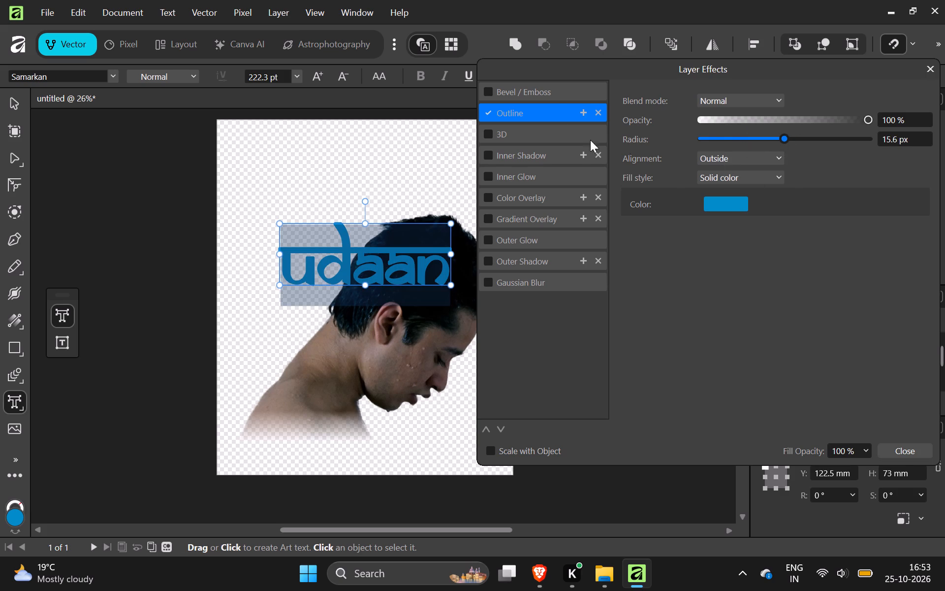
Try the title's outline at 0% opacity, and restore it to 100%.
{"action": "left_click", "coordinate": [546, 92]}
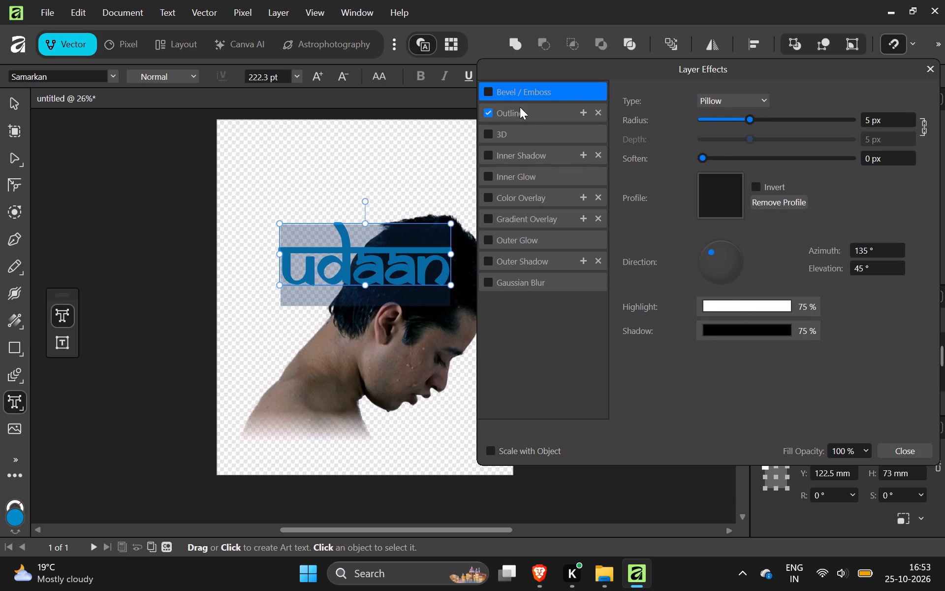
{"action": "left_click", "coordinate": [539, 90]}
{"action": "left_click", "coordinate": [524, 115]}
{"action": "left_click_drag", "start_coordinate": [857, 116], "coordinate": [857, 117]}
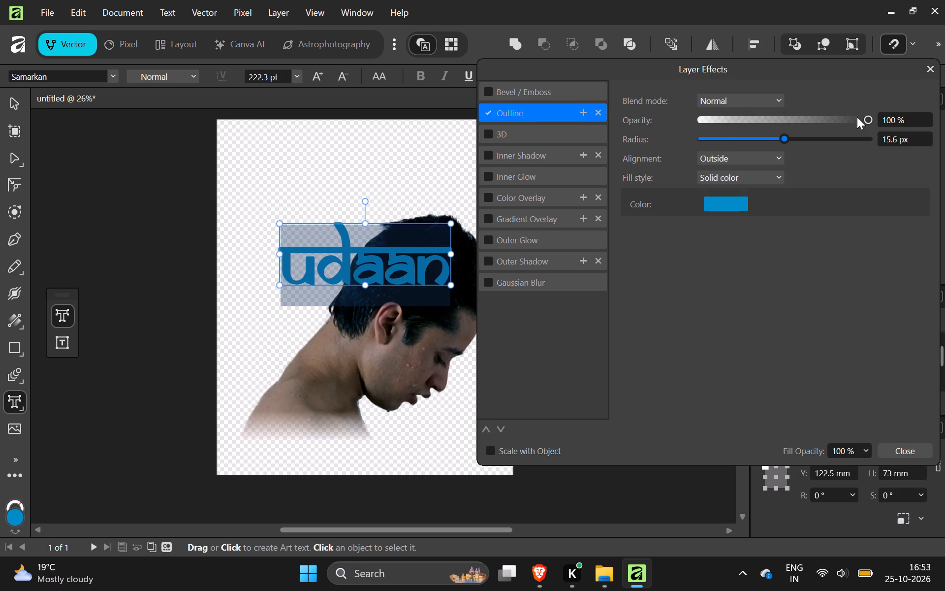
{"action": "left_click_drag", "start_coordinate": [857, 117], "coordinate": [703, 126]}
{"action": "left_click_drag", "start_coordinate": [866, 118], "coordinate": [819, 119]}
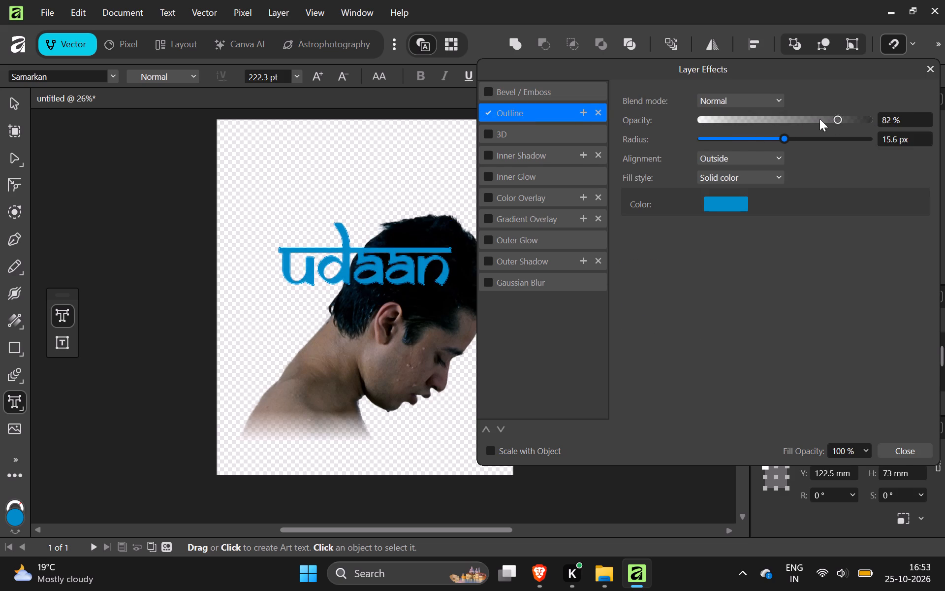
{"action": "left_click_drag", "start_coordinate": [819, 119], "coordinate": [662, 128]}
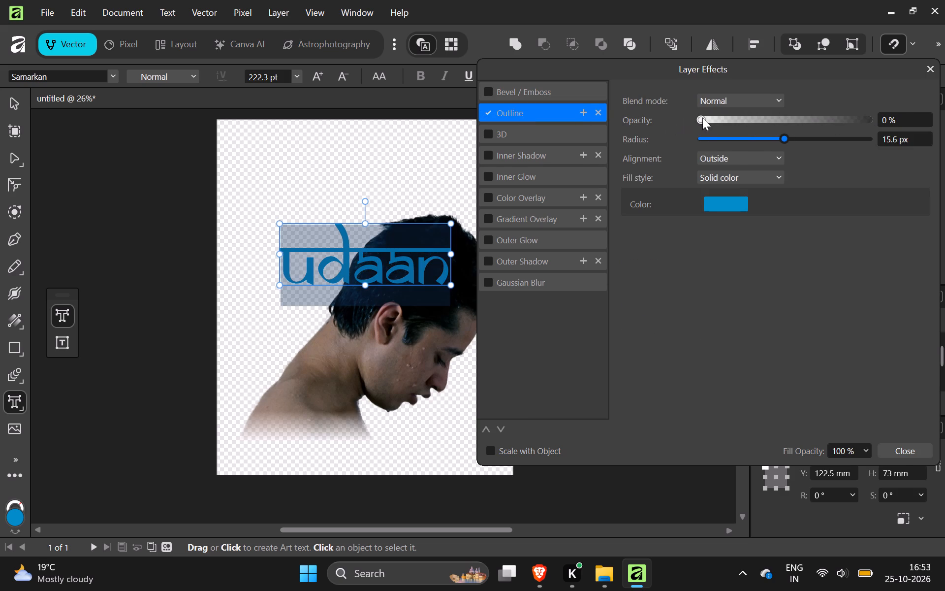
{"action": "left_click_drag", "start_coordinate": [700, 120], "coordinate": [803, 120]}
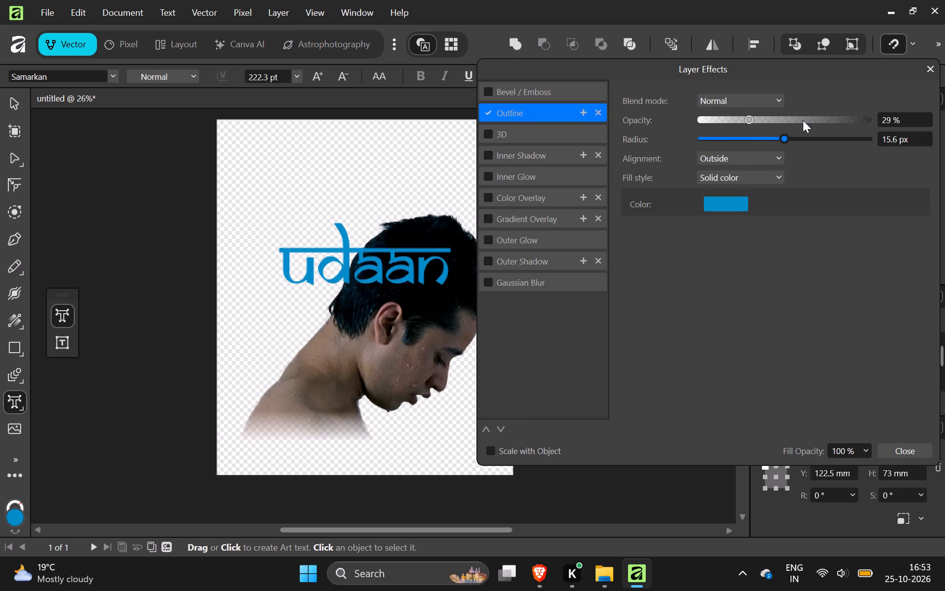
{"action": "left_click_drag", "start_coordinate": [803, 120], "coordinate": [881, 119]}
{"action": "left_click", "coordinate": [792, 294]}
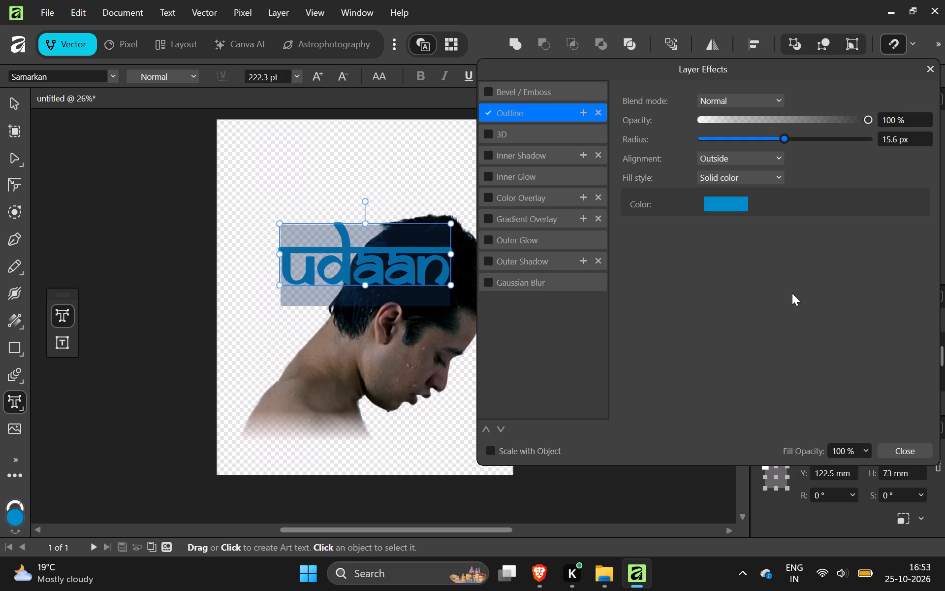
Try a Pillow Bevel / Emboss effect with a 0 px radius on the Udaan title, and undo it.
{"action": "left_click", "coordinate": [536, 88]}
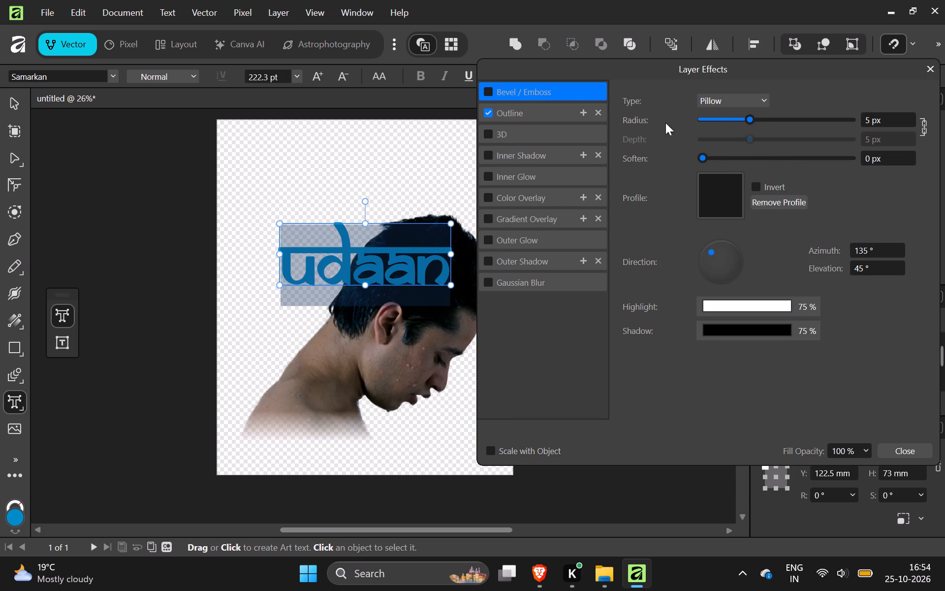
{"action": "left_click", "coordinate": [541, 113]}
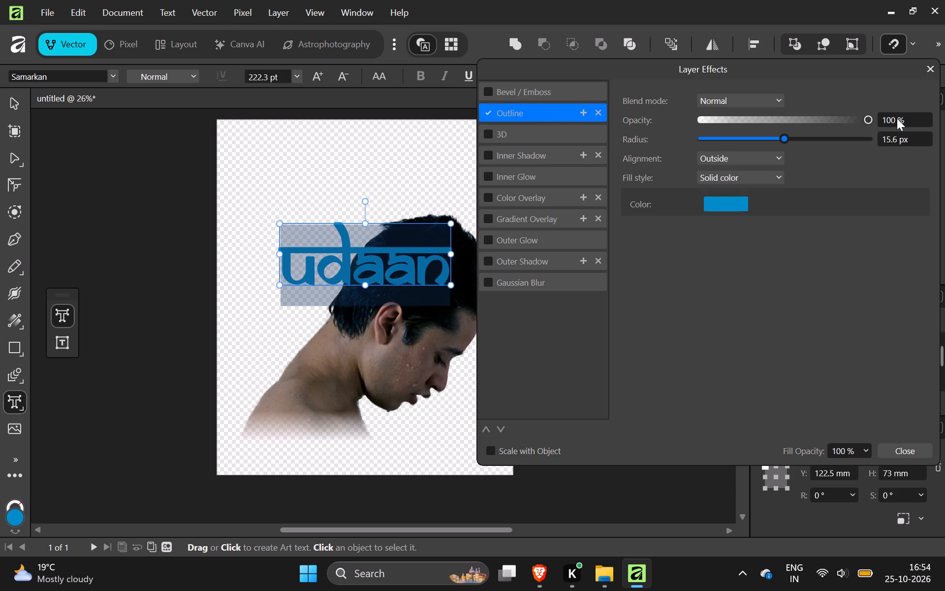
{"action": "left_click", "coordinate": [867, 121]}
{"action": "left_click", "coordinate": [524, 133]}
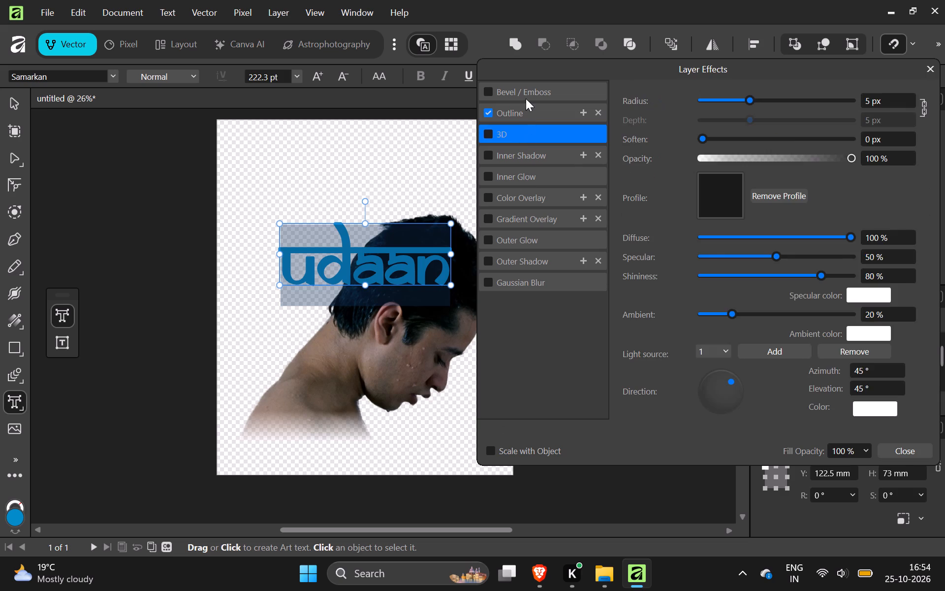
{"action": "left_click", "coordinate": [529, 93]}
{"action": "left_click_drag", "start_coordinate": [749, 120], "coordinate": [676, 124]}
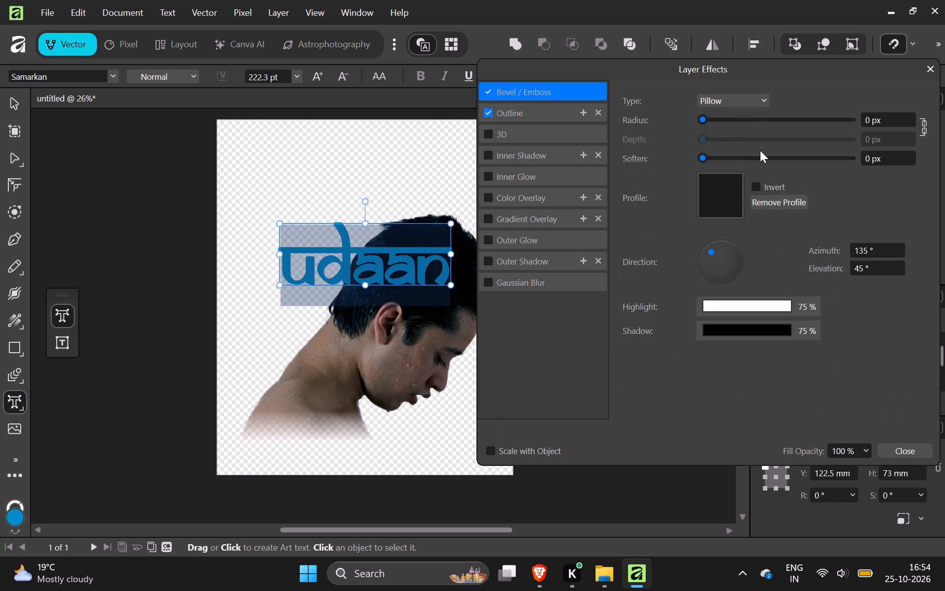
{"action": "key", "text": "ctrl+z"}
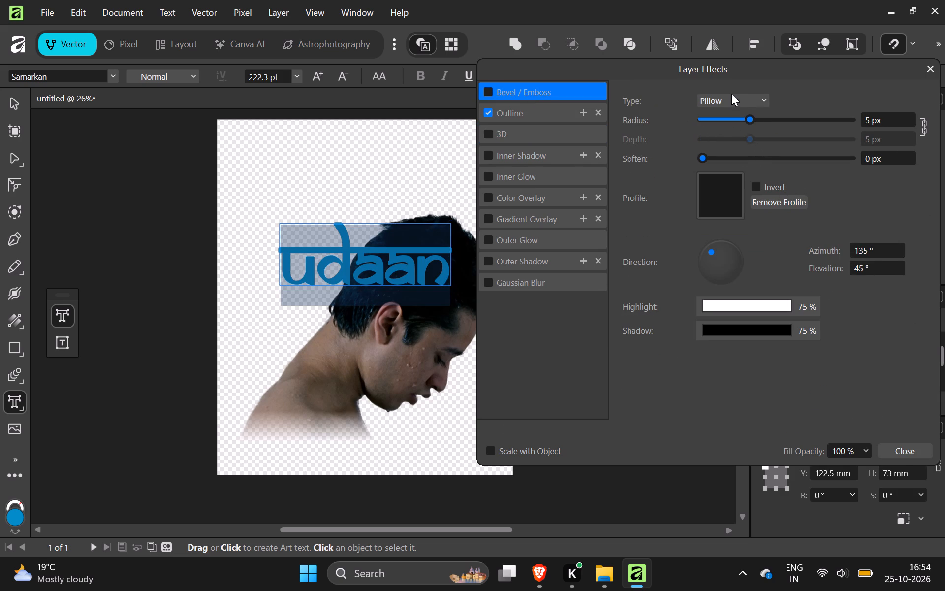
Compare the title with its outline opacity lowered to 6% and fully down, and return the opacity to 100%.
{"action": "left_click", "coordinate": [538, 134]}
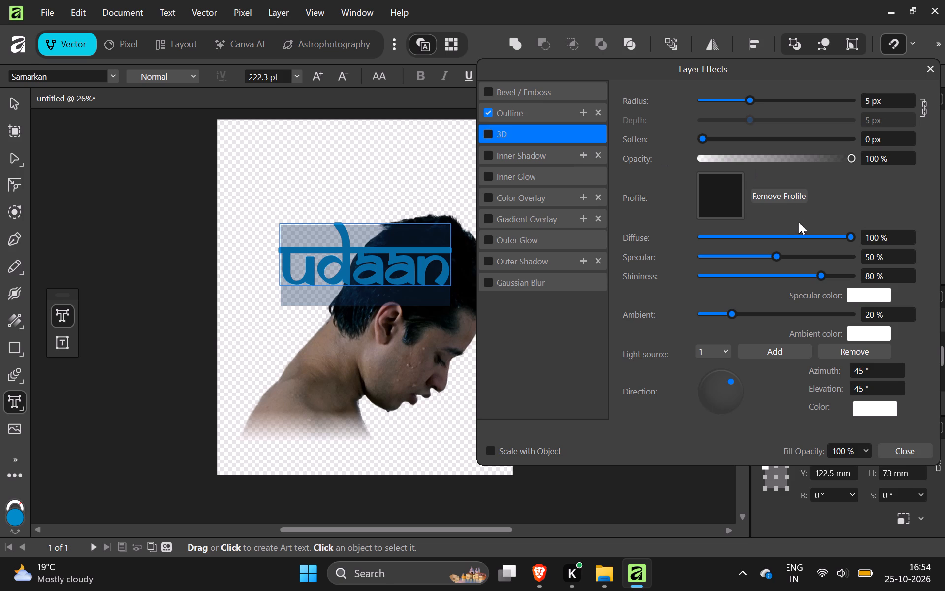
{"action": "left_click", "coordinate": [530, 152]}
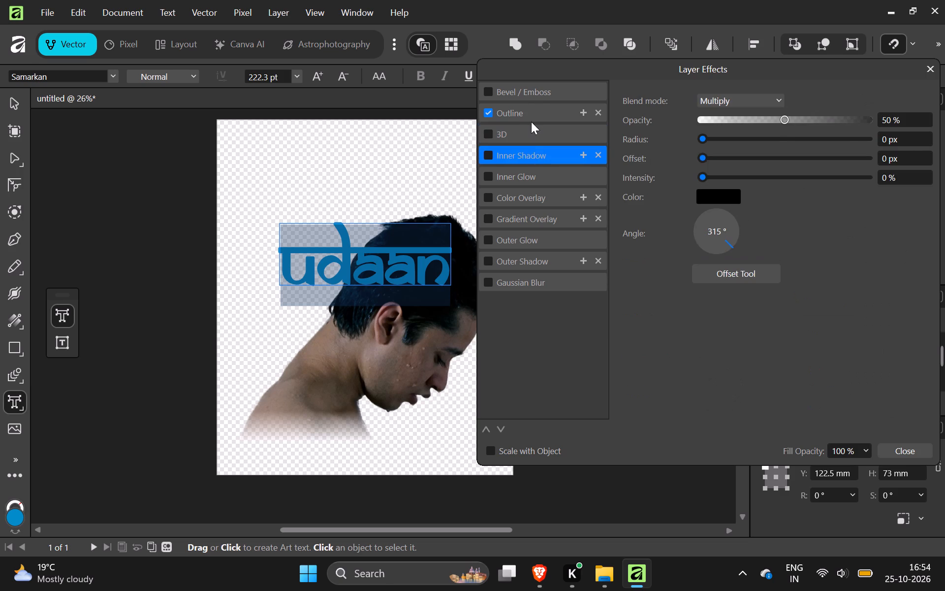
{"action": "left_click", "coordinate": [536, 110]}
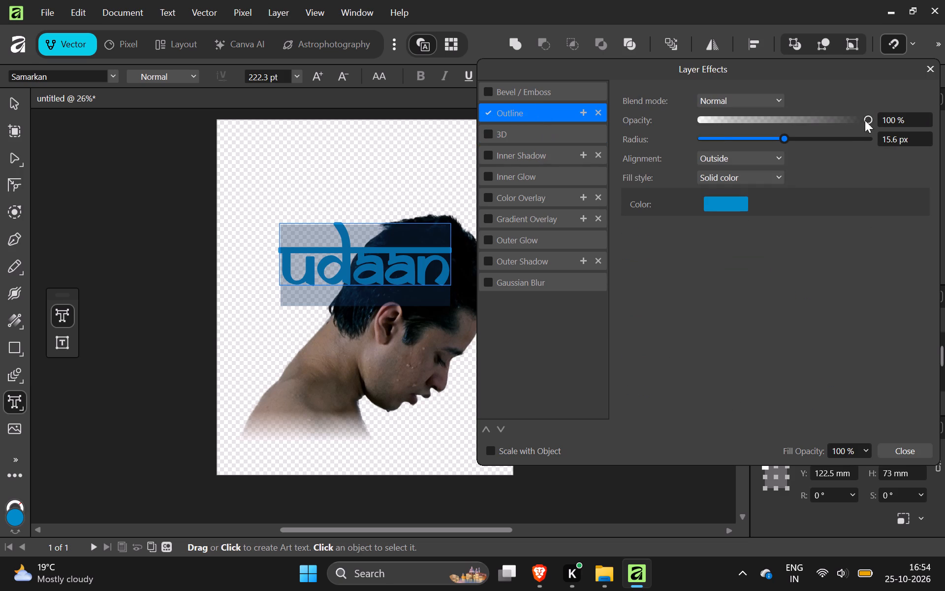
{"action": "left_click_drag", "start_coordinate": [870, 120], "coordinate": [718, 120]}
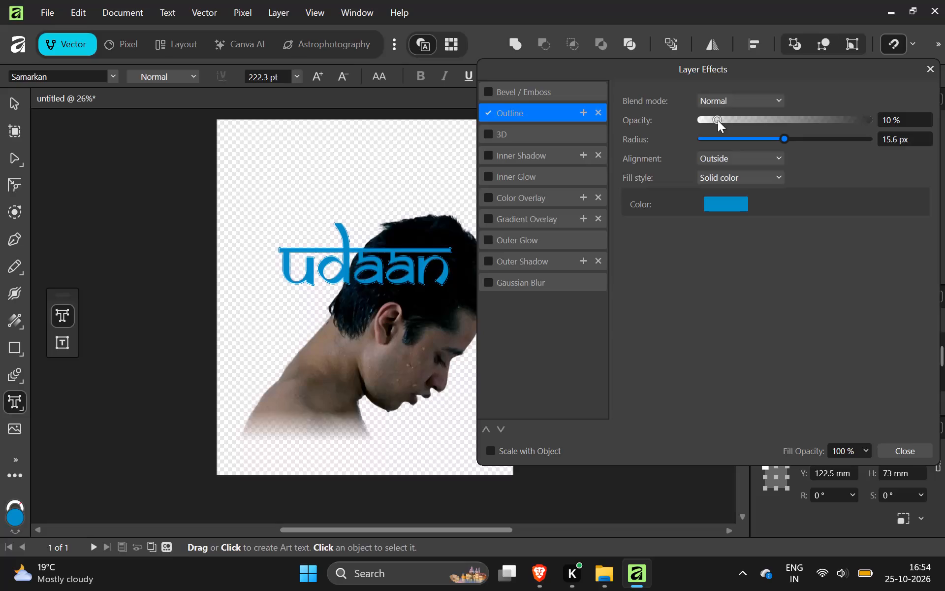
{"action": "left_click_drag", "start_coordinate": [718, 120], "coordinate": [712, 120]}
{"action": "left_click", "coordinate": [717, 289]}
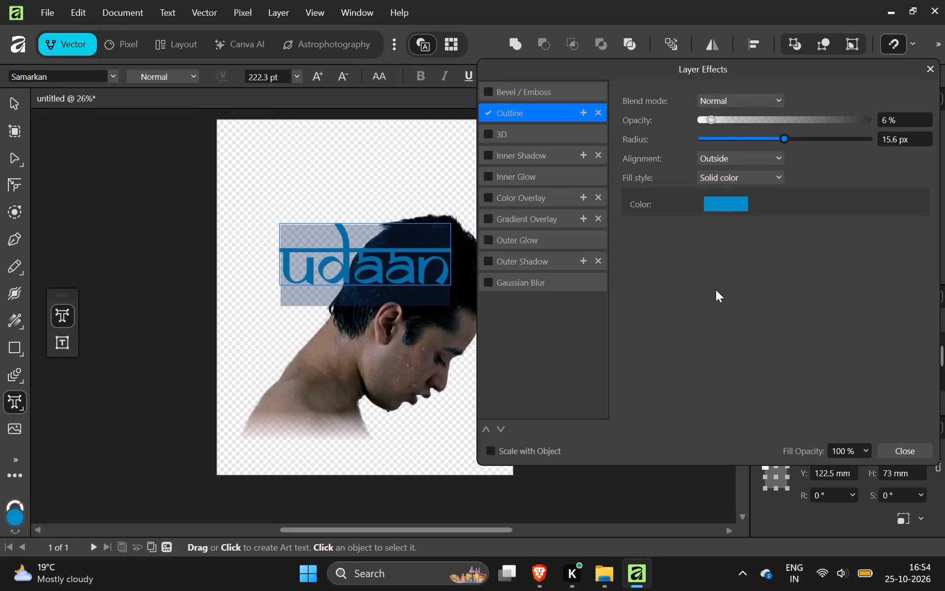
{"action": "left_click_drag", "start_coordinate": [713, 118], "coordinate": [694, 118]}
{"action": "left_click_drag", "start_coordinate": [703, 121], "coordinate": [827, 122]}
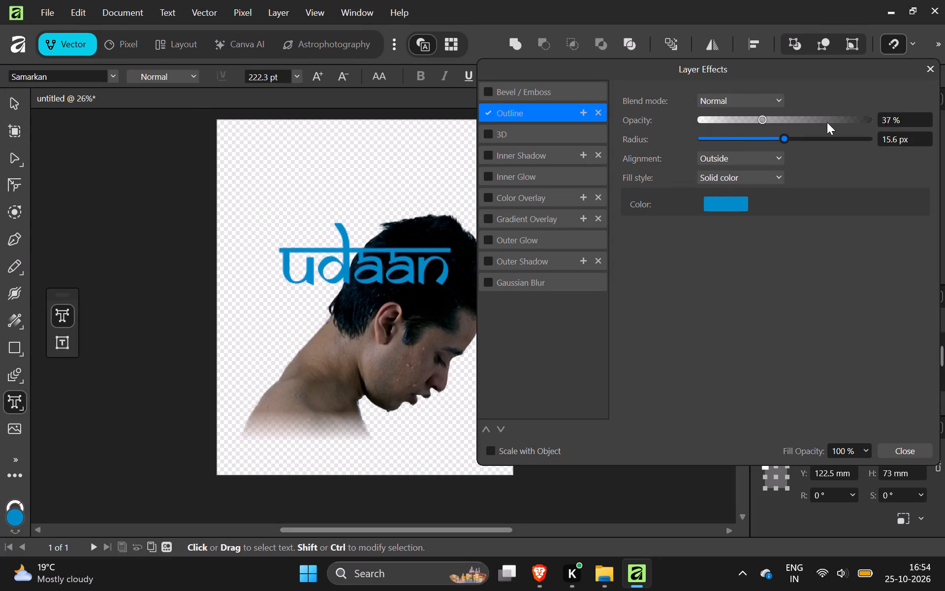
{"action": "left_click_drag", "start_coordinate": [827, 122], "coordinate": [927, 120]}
Close the layer effects settings for the Udaan title and look through the layer stack.
{"action": "left_click", "coordinate": [894, 454]}
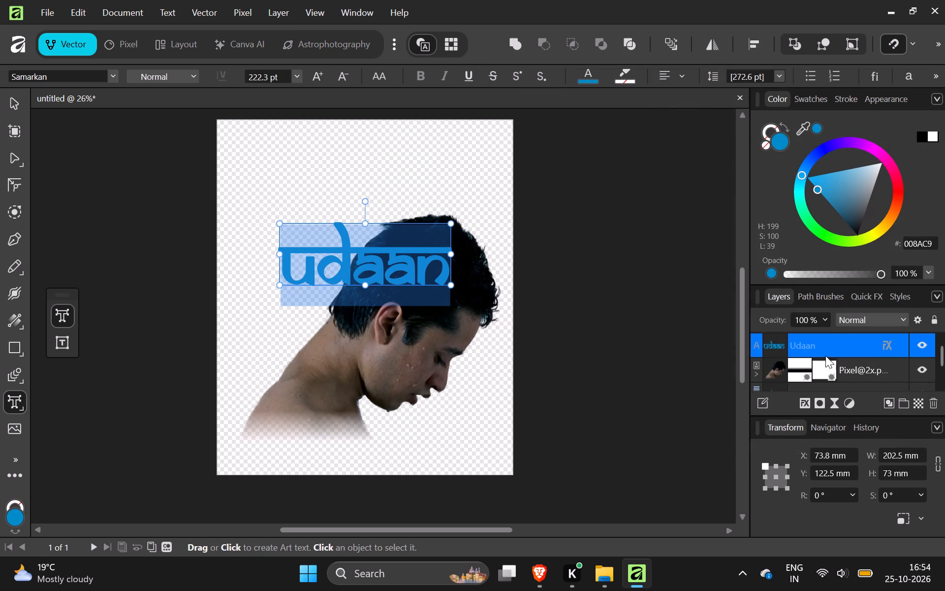
{"action": "scroll", "coordinate": [834, 357], "scroll_direction": "down", "scroll_amount": 1}
{"action": "scroll", "coordinate": [795, 373], "scroll_direction": "up", "scroll_amount": 1}
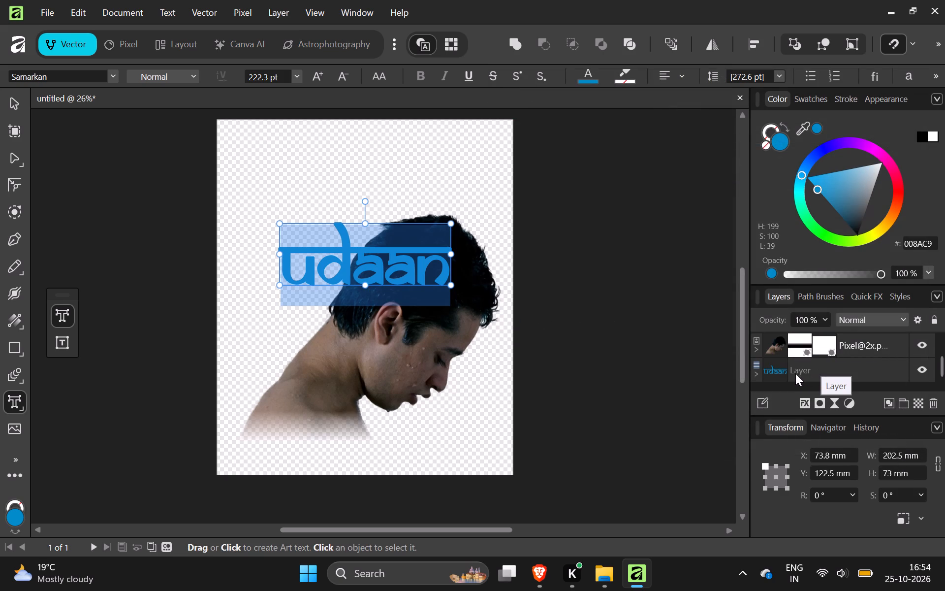
Reselect the Udaan title, reopen its layer effects and look through the outline's blend modes.
{"action": "left_click", "coordinate": [780, 345]}
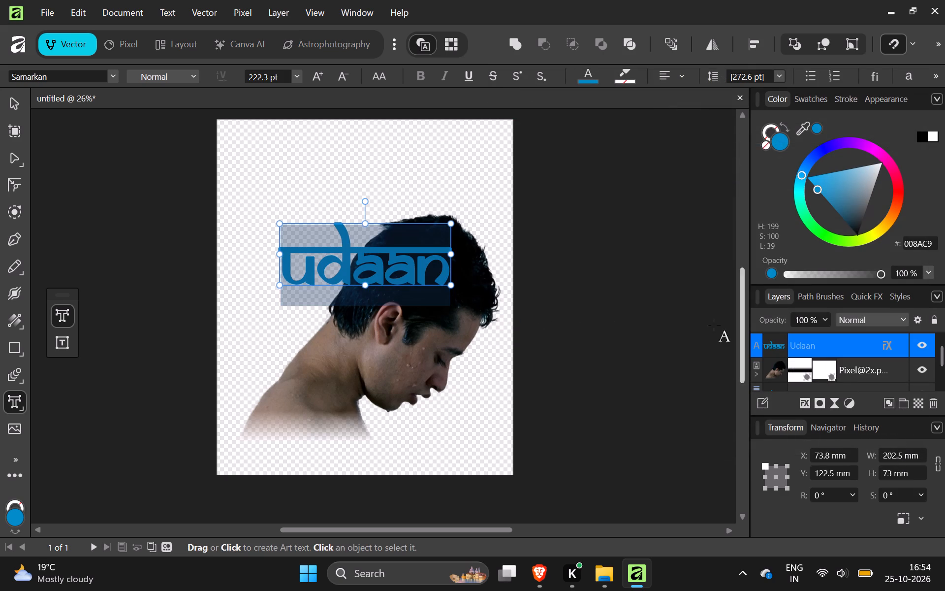
{"action": "left_click", "coordinate": [623, 269]}
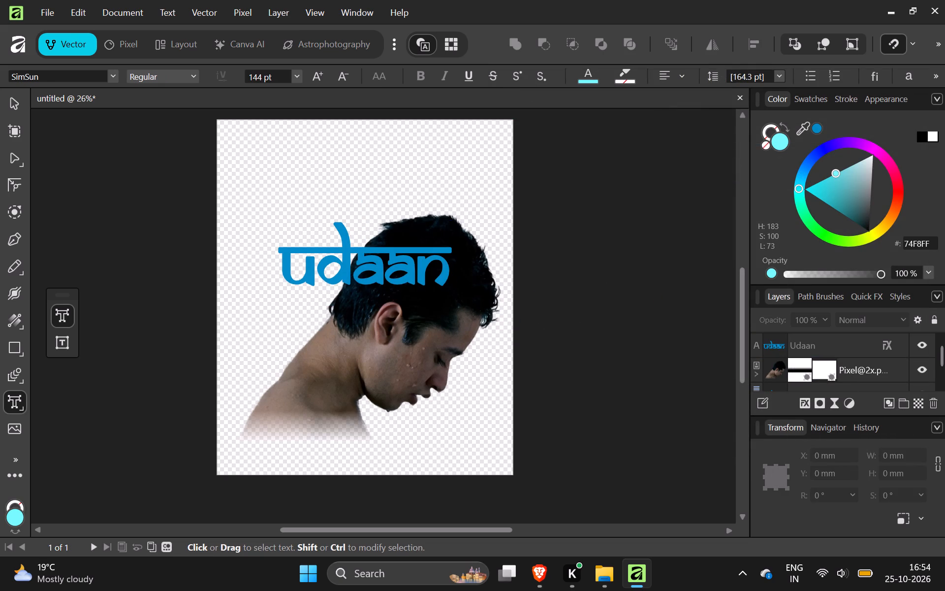
{"action": "double_click", "coordinate": [393, 263]}
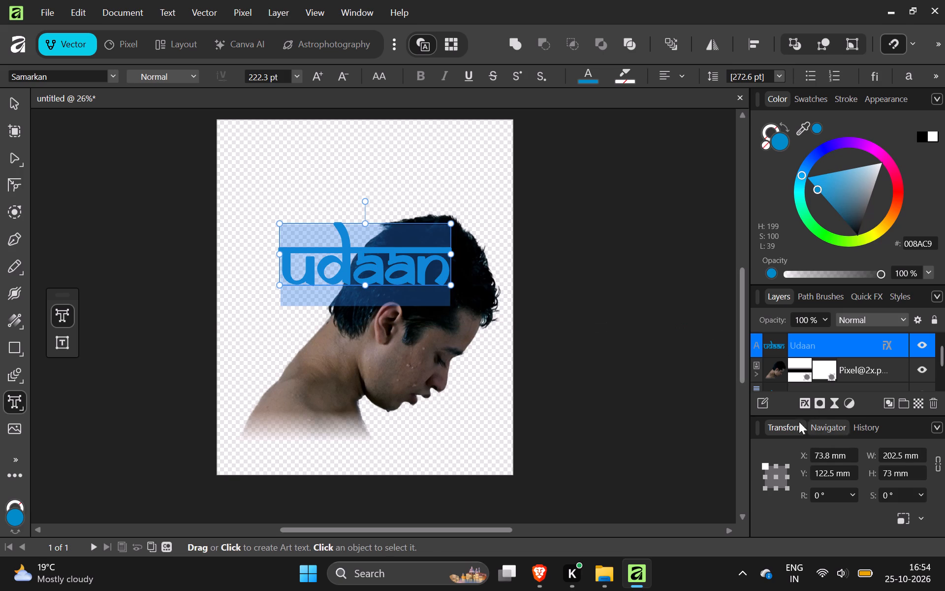
{"action": "left_click", "coordinate": [805, 402]}
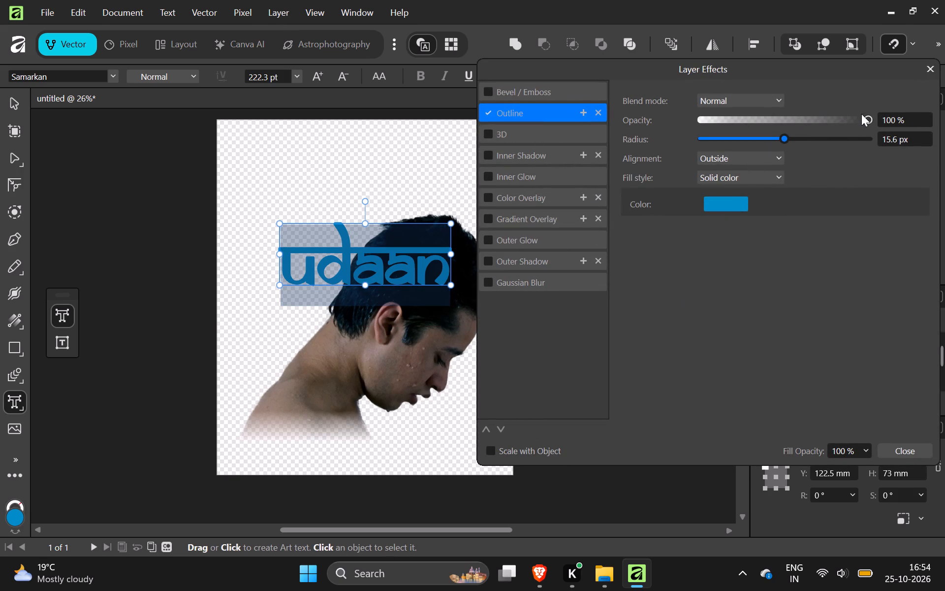
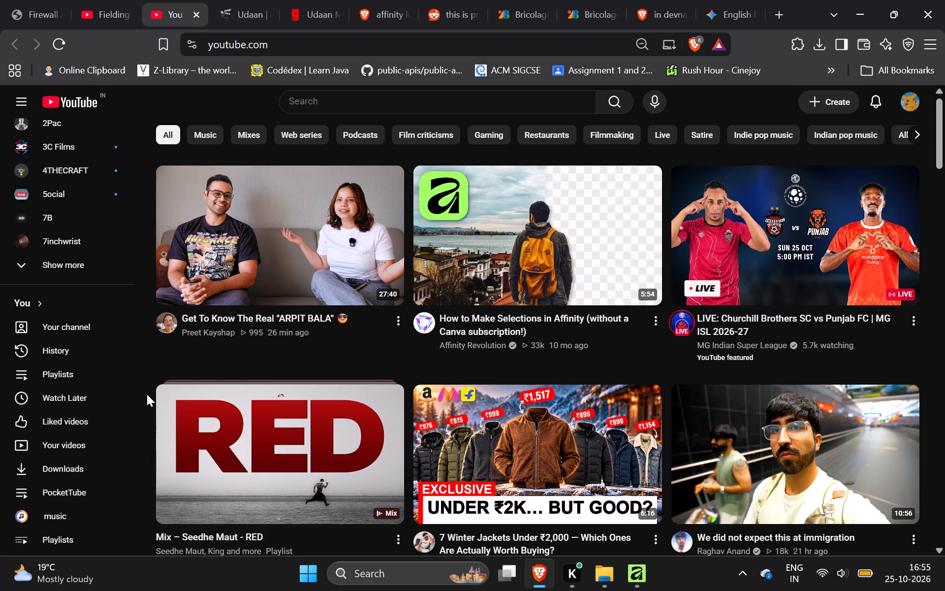
Open the YouTube Playlists and Watch Later pages in separate new tabs and go to Watch Later.
{"action": "left_click_drag", "start_coordinate": [41, 378], "coordinate": [49, 376]}
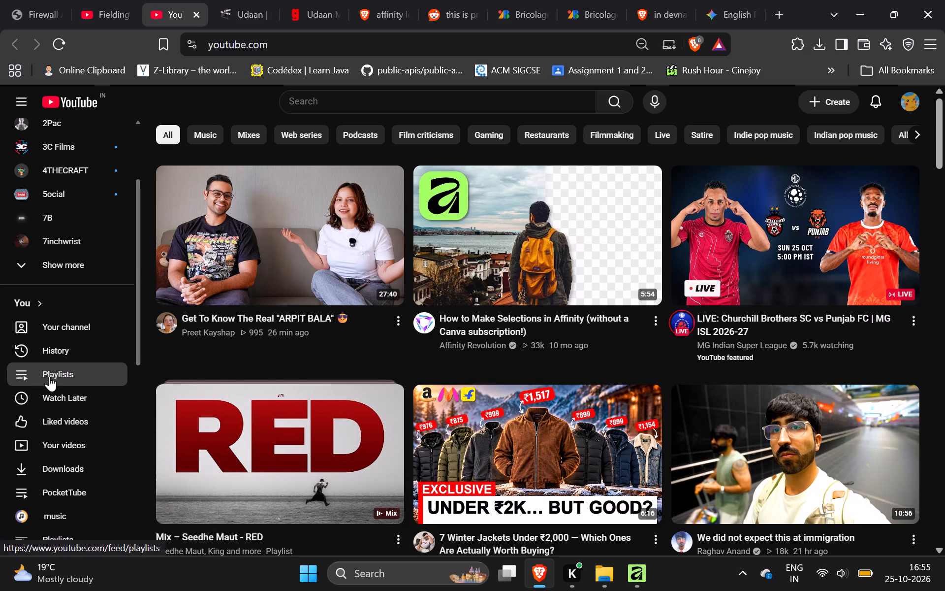
{"action": "left_click_drag", "start_coordinate": [49, 376], "coordinate": [213, 0]}
{"action": "left_click", "coordinate": [149, 0]}
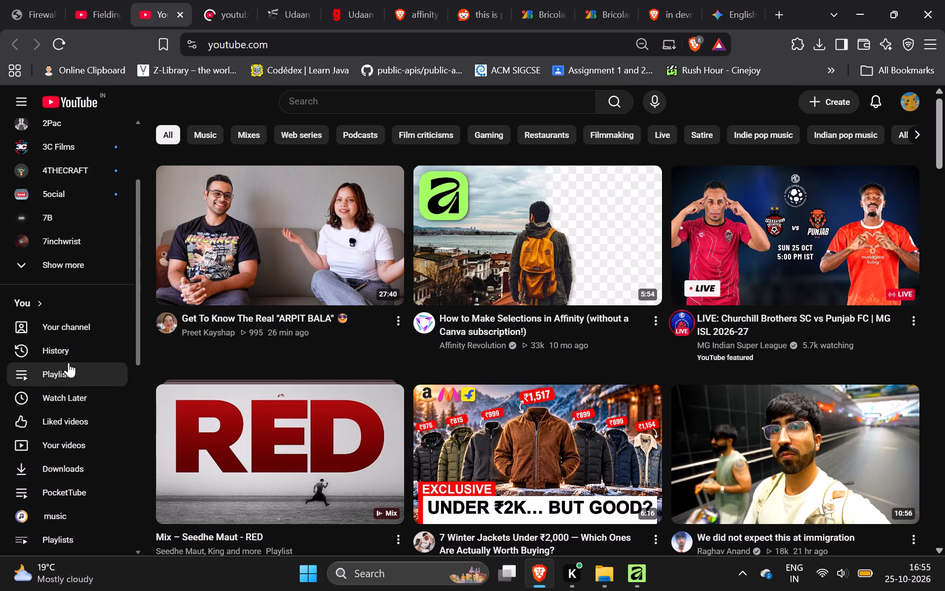
{"action": "left_click_drag", "start_coordinate": [63, 397], "coordinate": [195, 0]}
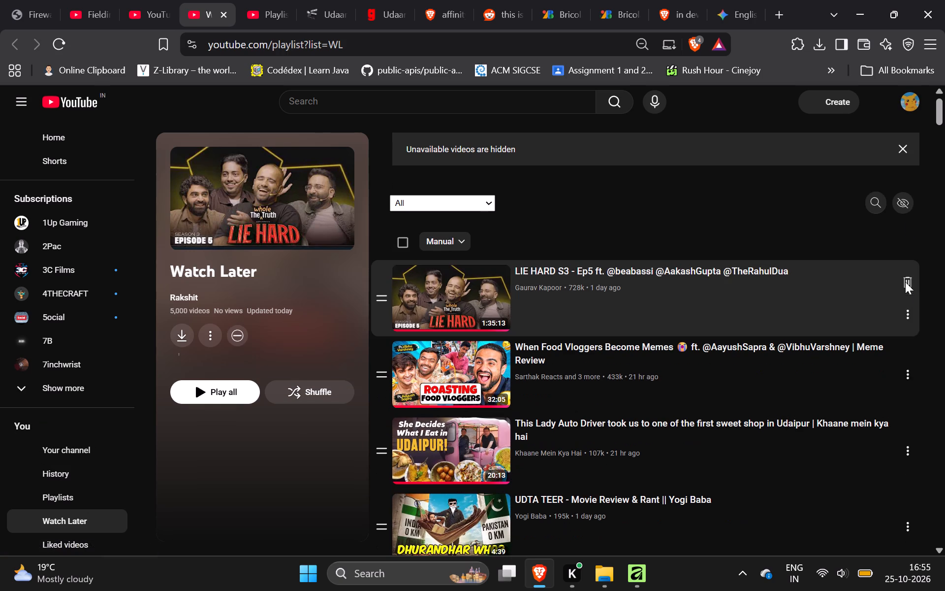
Remove the LIE HARD S3 Ep5, When Food Vloggers Become Memes and This Lady Auto Driver videos from Watch Later.
{"action": "left_click", "coordinate": [909, 284]}
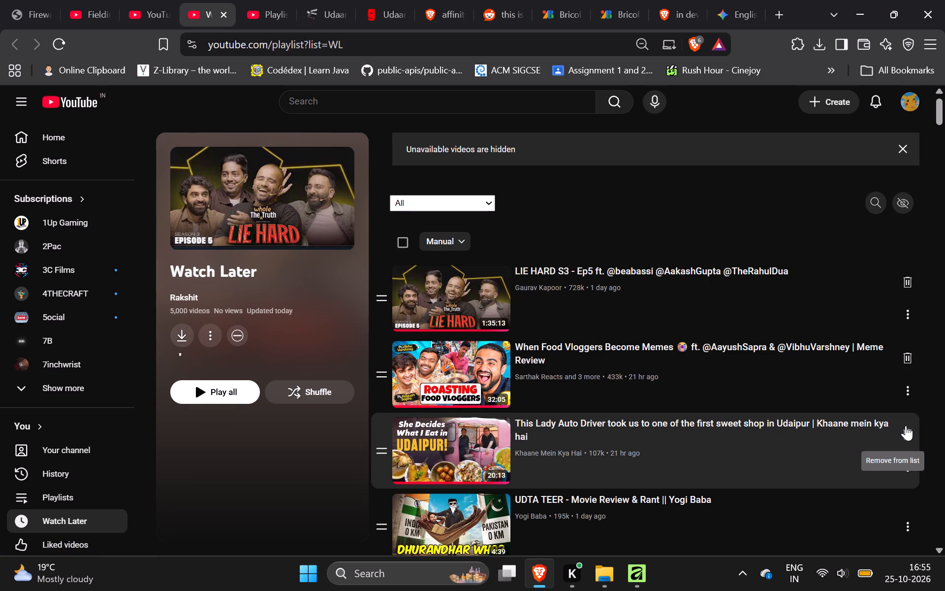
{"action": "left_click", "coordinate": [906, 429]}
{"action": "left_click", "coordinate": [912, 351]}
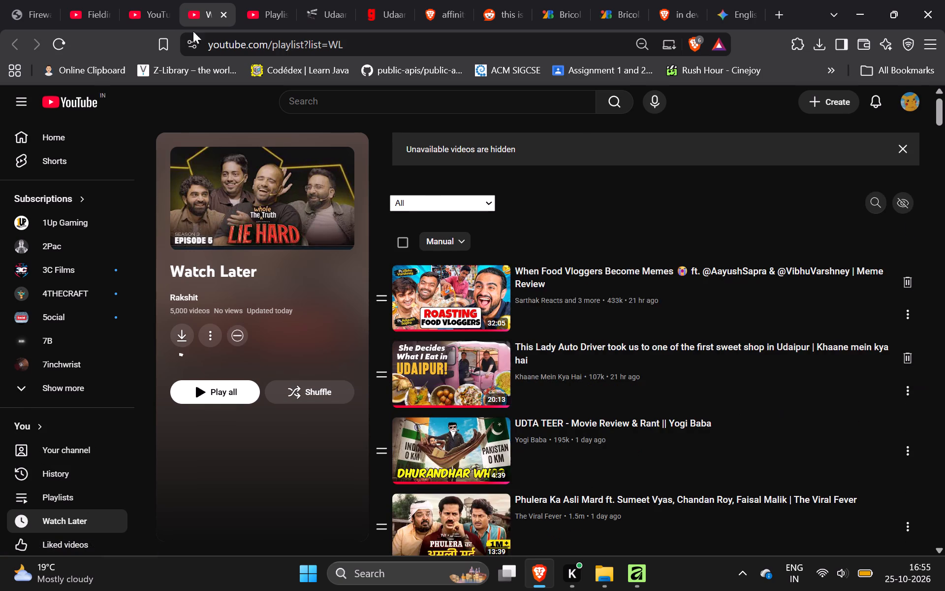
Save the Get To Know The Real "ARPIT BALA" video from the home page to Watch Later and close the home page.
{"action": "left_click", "coordinate": [128, 0]}
{"action": "left_click", "coordinate": [395, 327]}
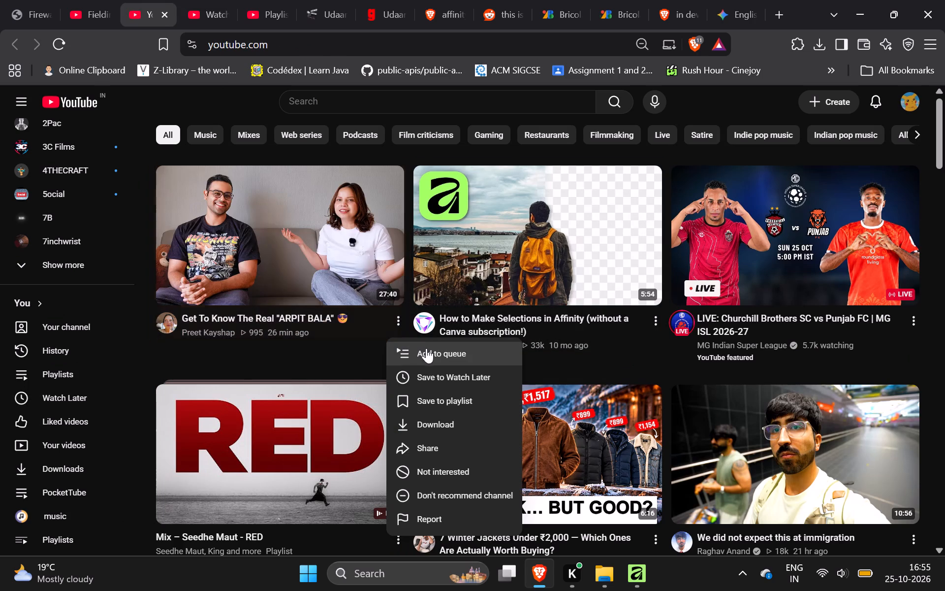
{"action": "left_click", "coordinate": [427, 372]}
{"action": "left_click", "coordinate": [210, 0]}
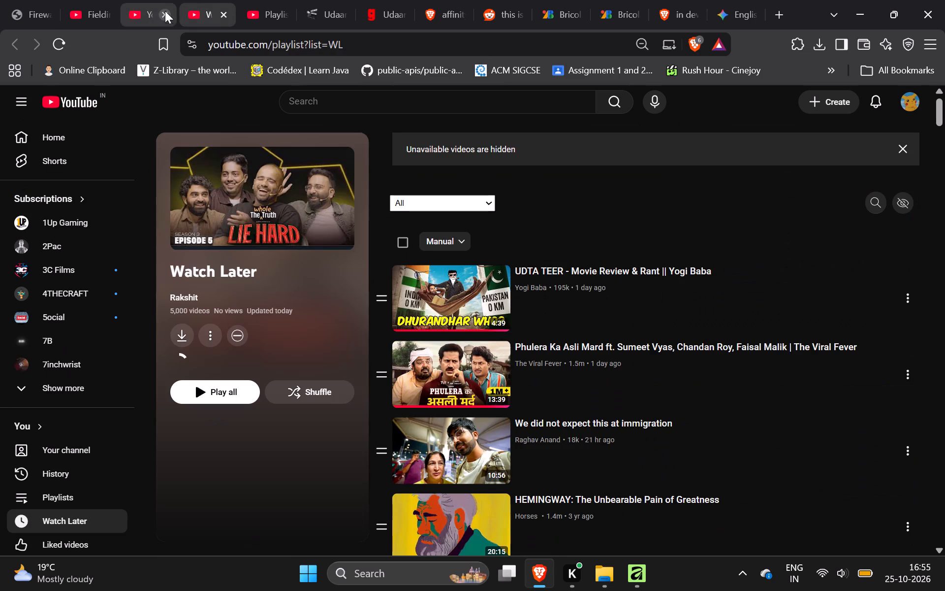
{"action": "left_click", "coordinate": [160, 17]}
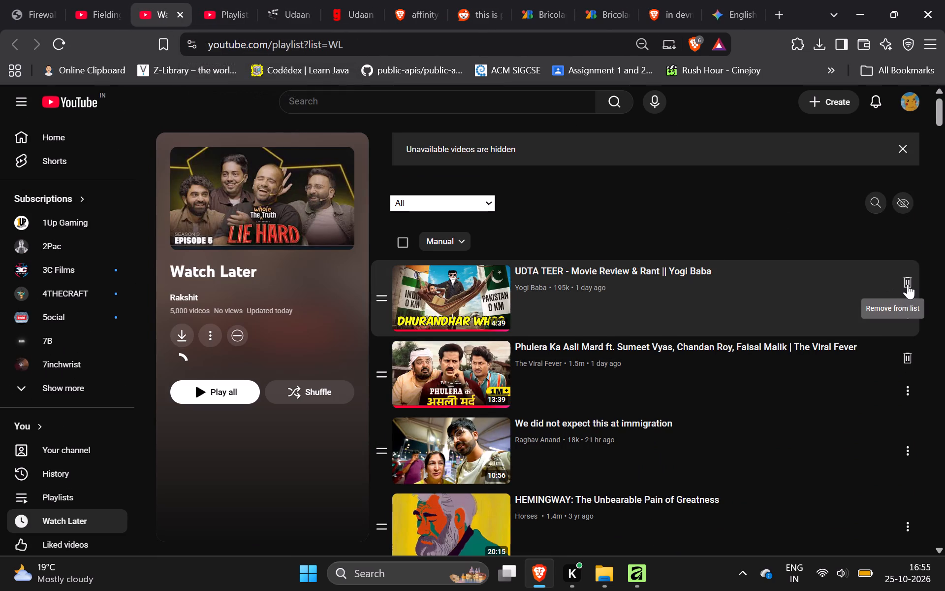
Remove the UDTA TEER movie review and Phulera Ka Asli Mard videos from Watch Later.
{"action": "left_click", "coordinate": [908, 284]}
{"action": "left_click", "coordinate": [913, 356]}
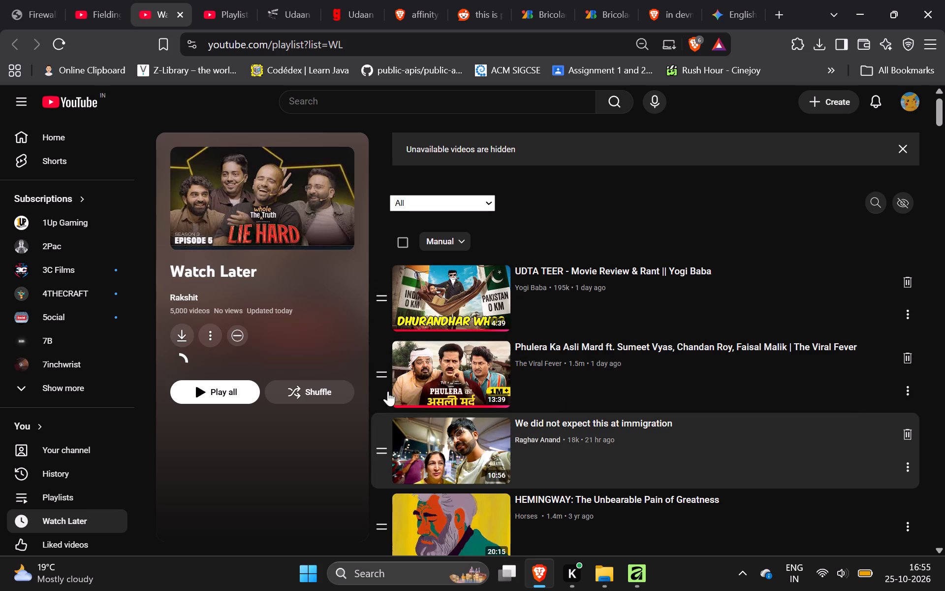
Open the Affinity playlist from the Playlists page and play How to Create a Text Outline Effect in Affinity.
{"action": "left_click", "coordinate": [241, 0]}
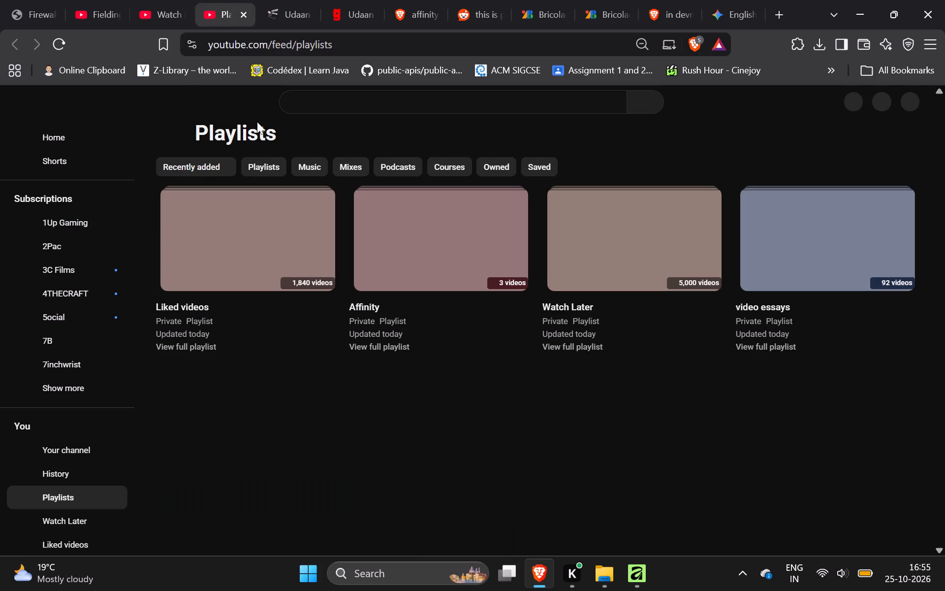
{"action": "left_click", "coordinate": [427, 237]}
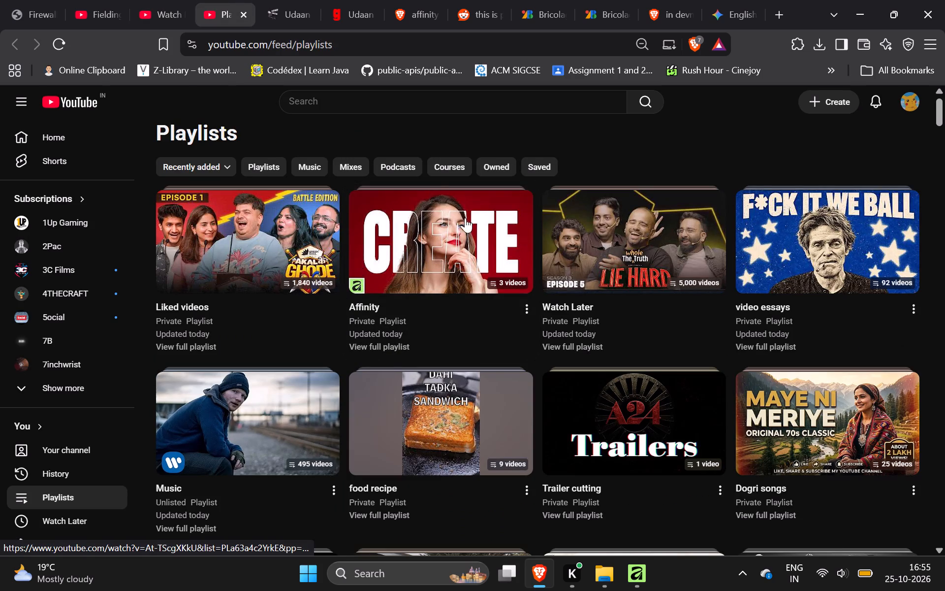
{"action": "left_click", "coordinate": [373, 215]}
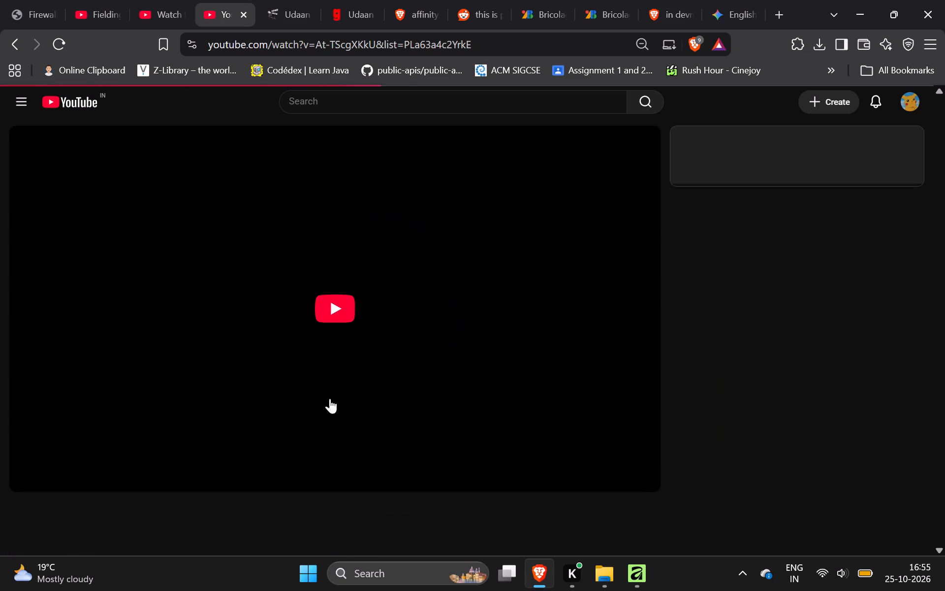
{"action": "left_click", "coordinate": [348, 302]}
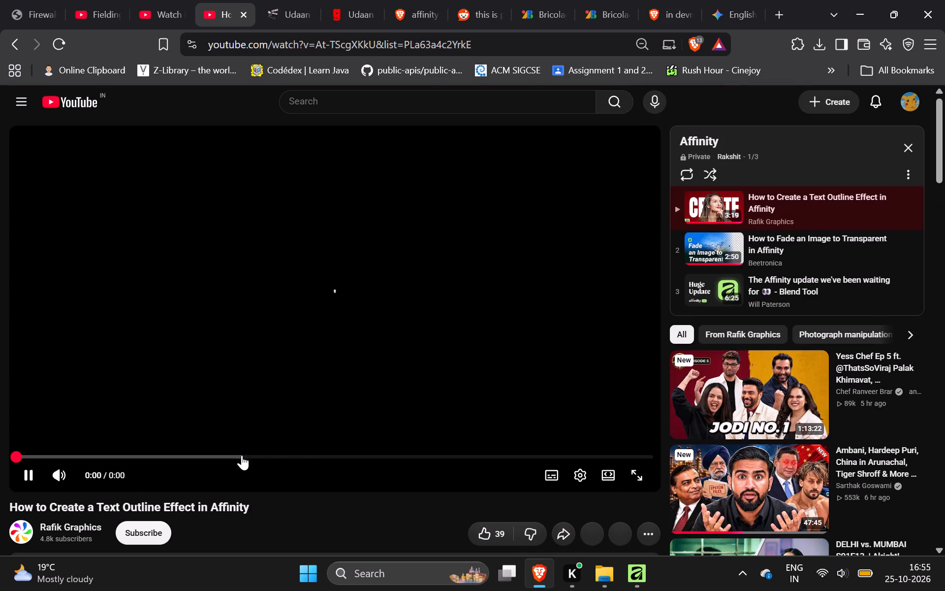
Skip through the text outline tutorial to about 2:03 to watch how the title's Layer Effects are set.
{"action": "left_click_drag", "start_coordinate": [242, 455], "coordinate": [297, 449]}
{"action": "left_click", "coordinate": [346, 453]}
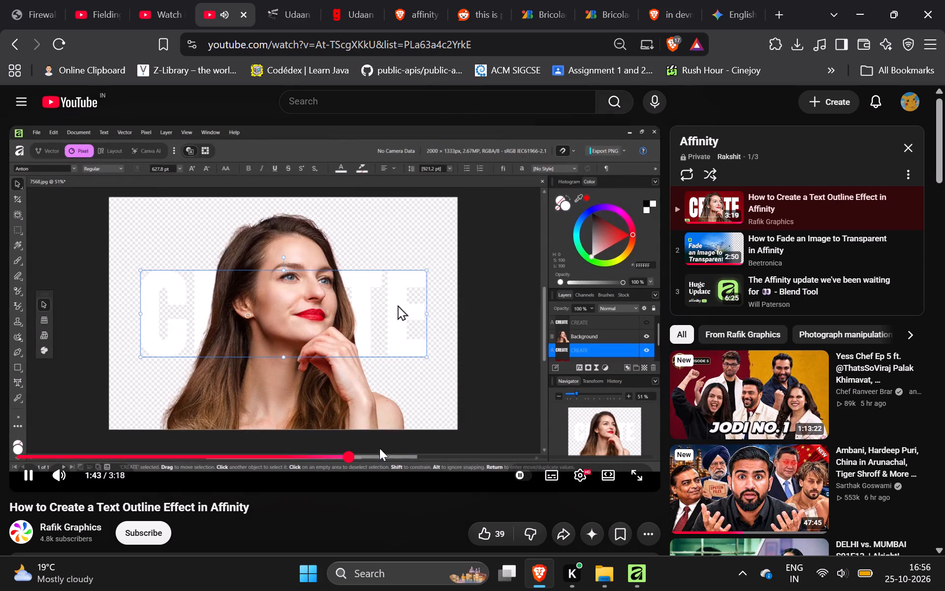
{"action": "left_click_drag", "start_coordinate": [361, 456], "coordinate": [405, 456]}
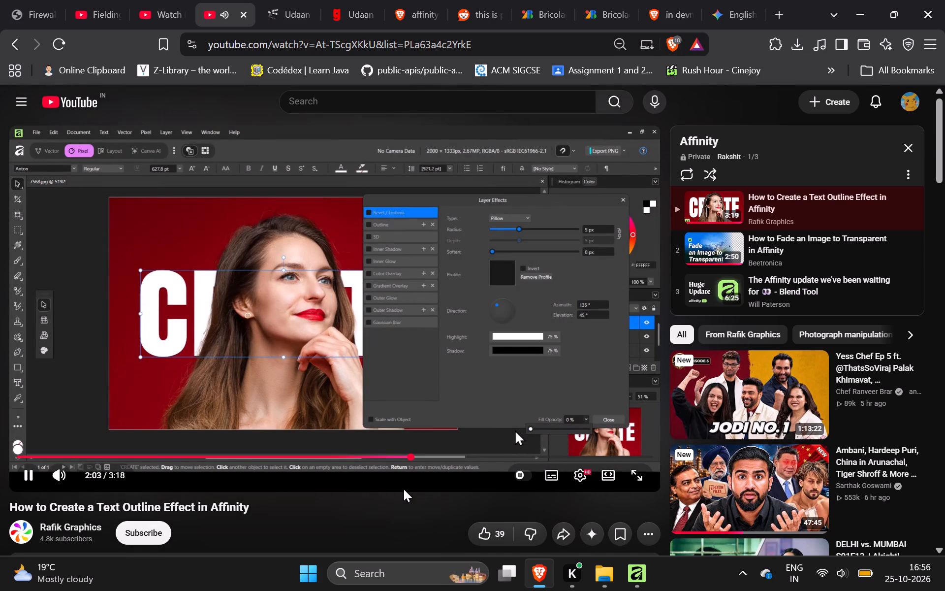
{"action": "left_click", "coordinate": [367, 447]}
{"action": "left_click", "coordinate": [318, 290]}
{"action": "left_click", "coordinate": [241, 263]}
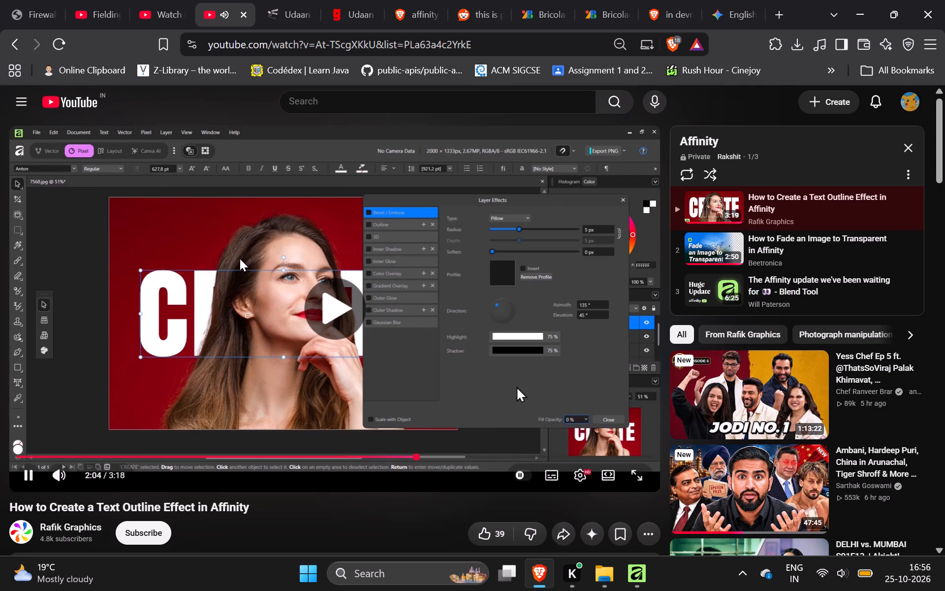
Close the text outline tutorial and return to the Watch Later page.
{"action": "left_click", "coordinate": [225, 0]}
{"action": "left_click", "coordinate": [171, 0]}
{"action": "left_click", "coordinate": [247, 20]}
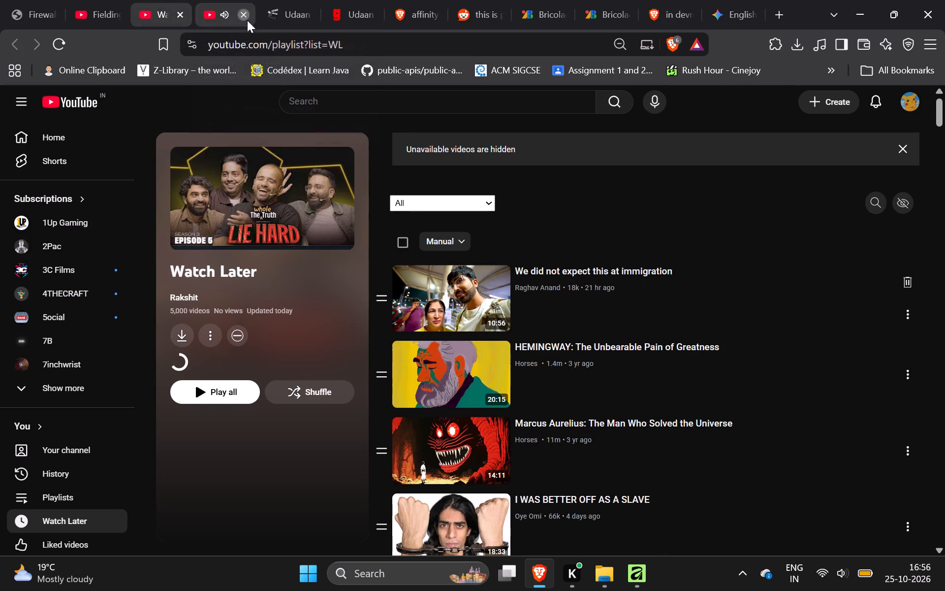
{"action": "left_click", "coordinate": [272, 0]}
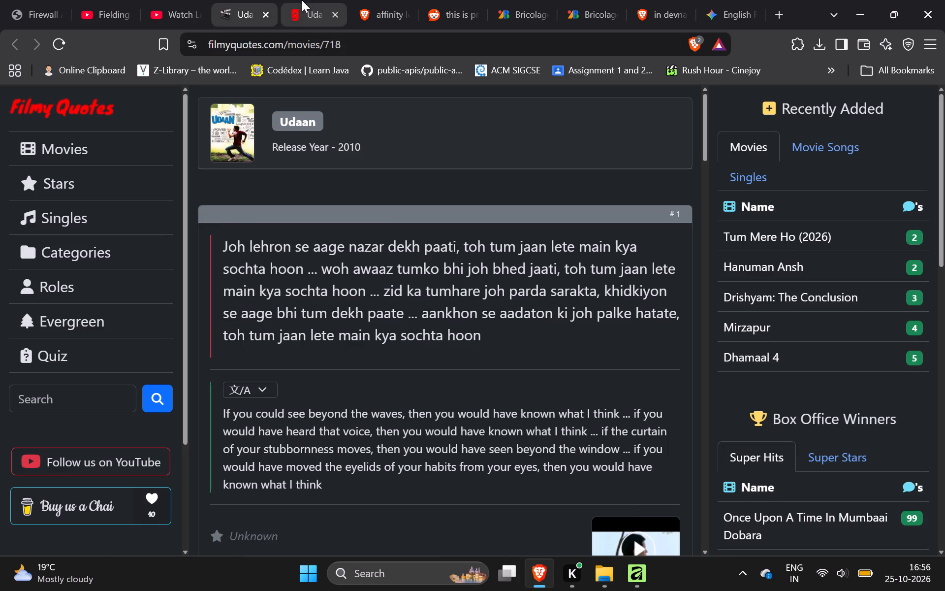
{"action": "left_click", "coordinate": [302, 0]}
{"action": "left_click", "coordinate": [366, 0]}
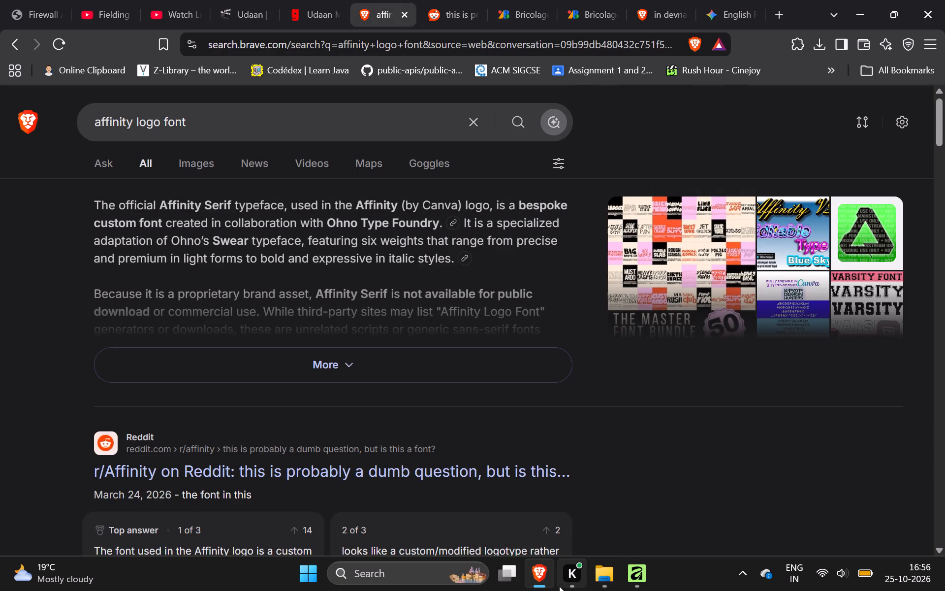
Switch to Affinity, set the front Udaan title's fill opacity to 0% and close its layer effects.
{"action": "left_click", "coordinate": [640, 573]}
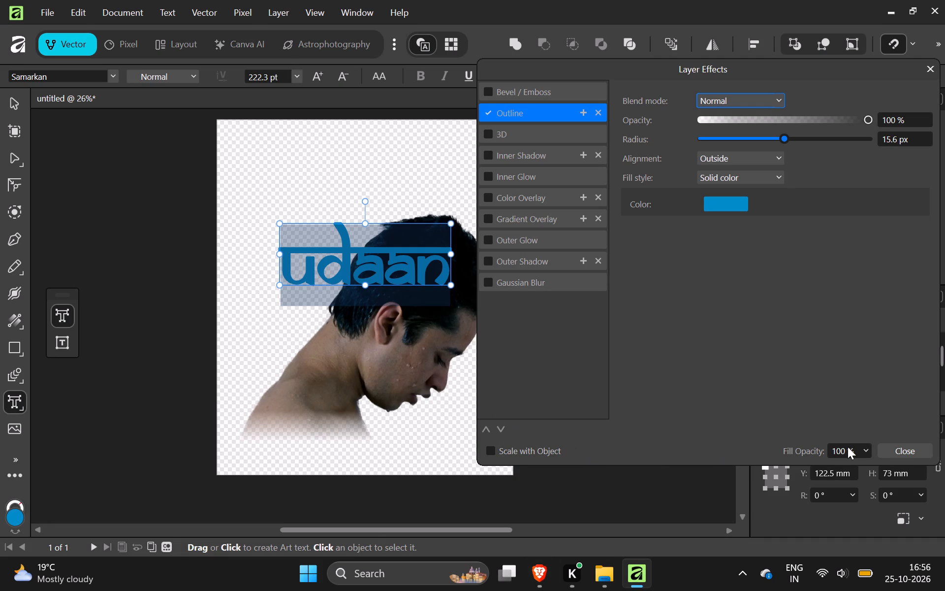
{"action": "left_click", "coordinate": [848, 447]}
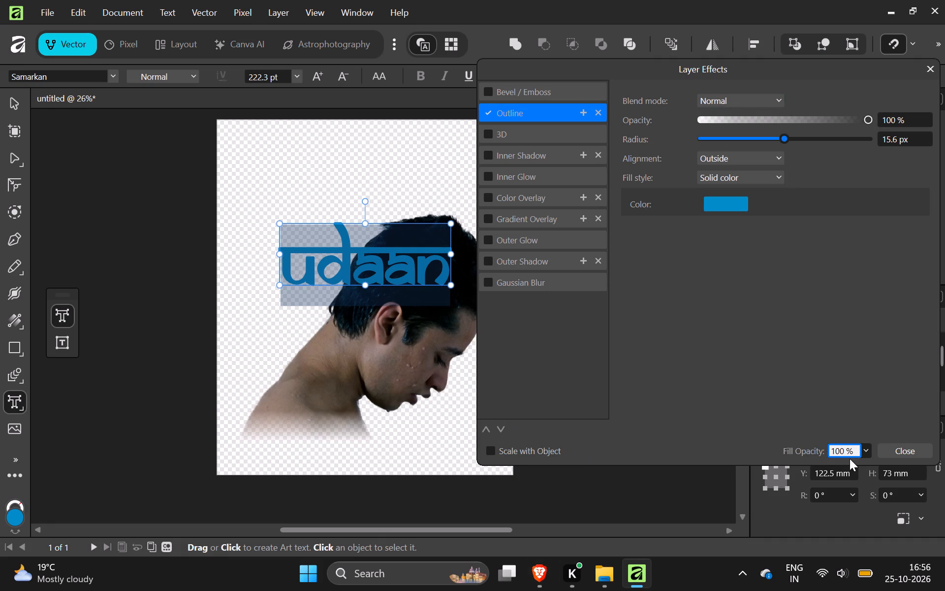
{"action": "left_click", "coordinate": [865, 453]}
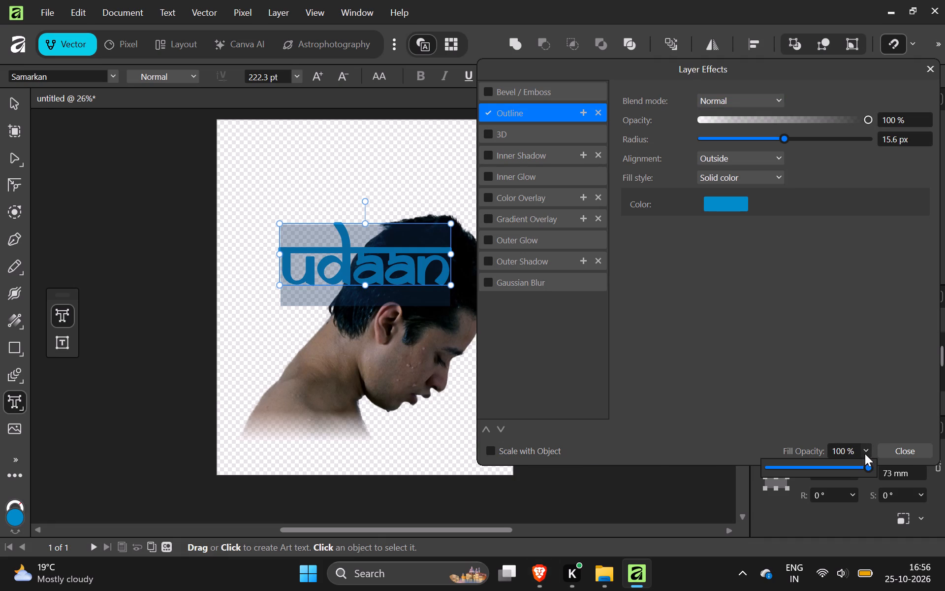
{"action": "left_click_drag", "start_coordinate": [858, 470], "coordinate": [746, 466]}
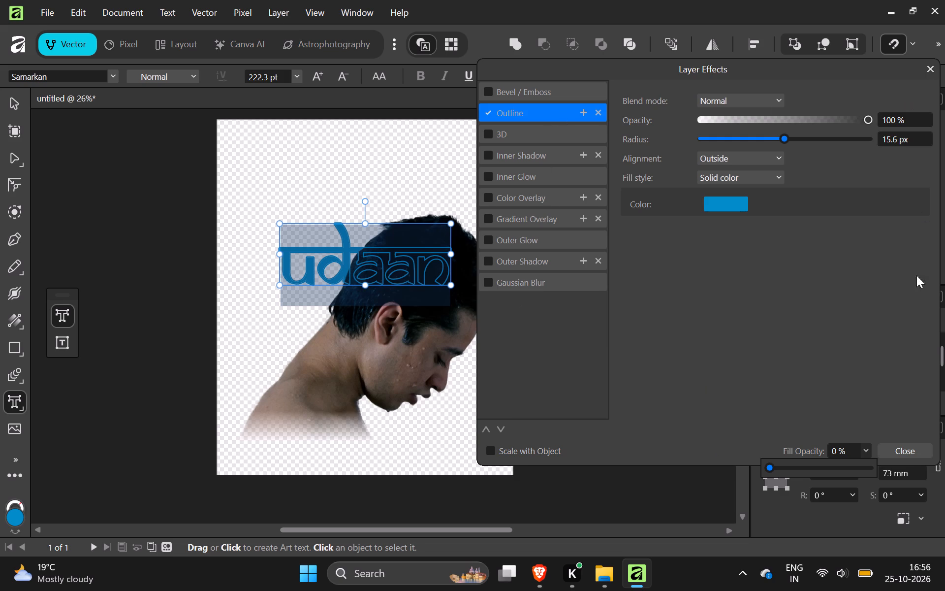
{"action": "left_click", "coordinate": [914, 445]}
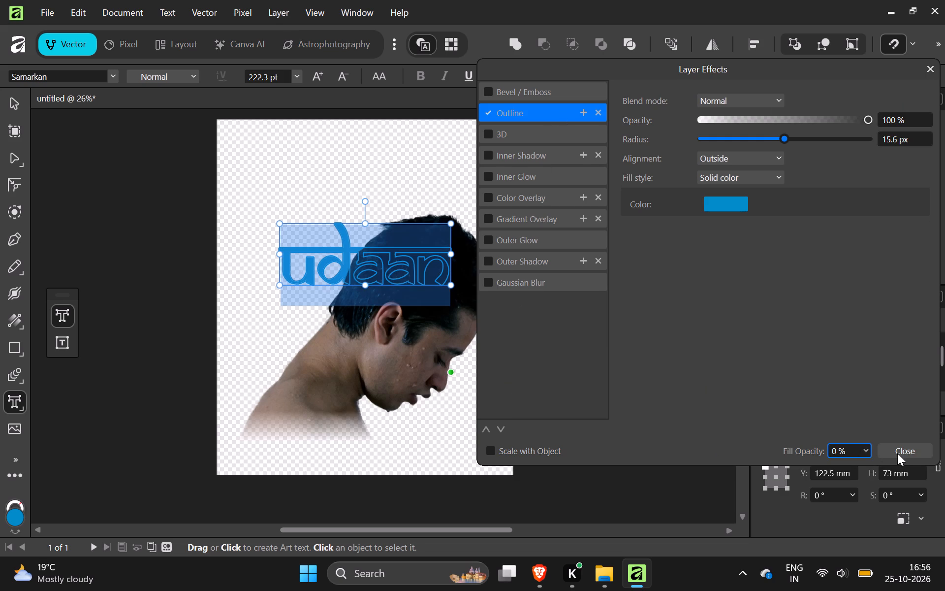
{"action": "left_click", "coordinate": [897, 453]}
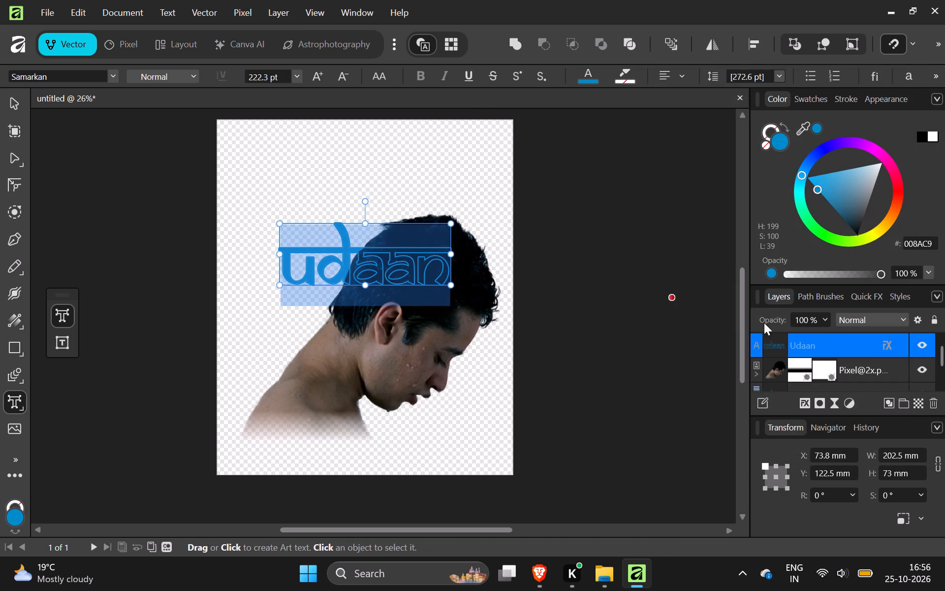
Give the layer beneath the portrait a 2.3 px outside outline in the title's blue, sampled from the lettering (RGB 0, 138, 201).
{"action": "scroll", "coordinate": [781, 354], "scroll_direction": "down", "scroll_amount": 2}
{"action": "left_click", "coordinate": [776, 364]}
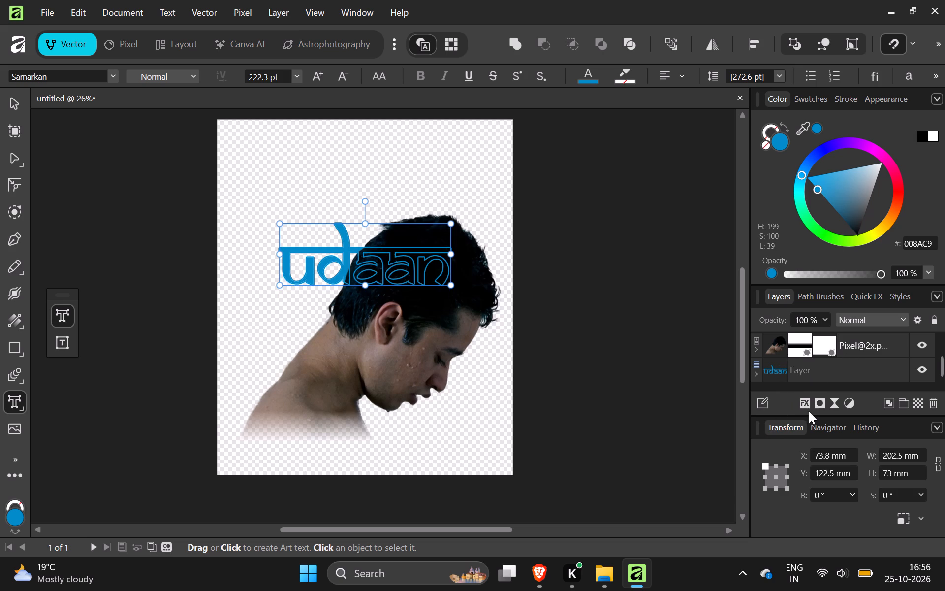
{"action": "left_click", "coordinate": [806, 399]}
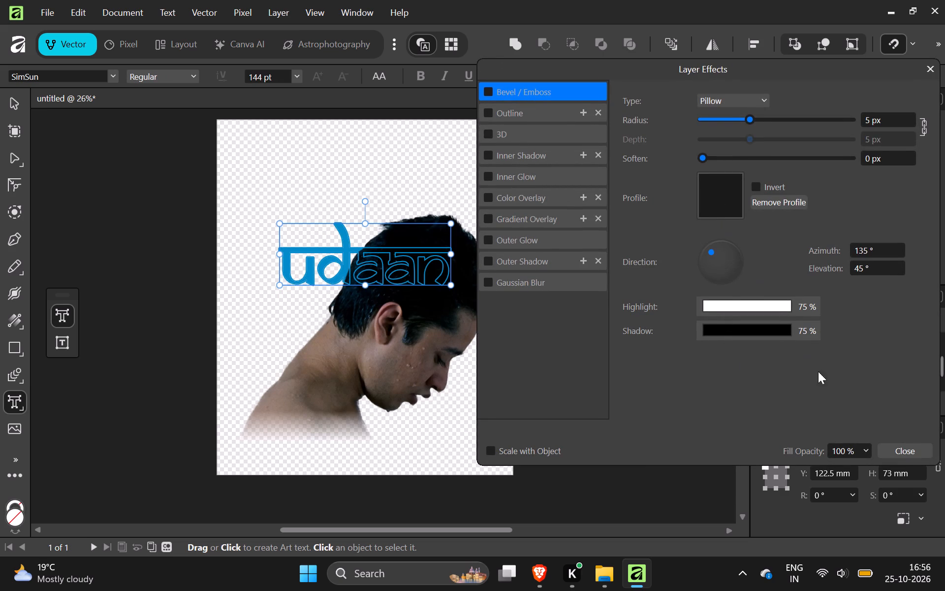
{"action": "left_click", "coordinate": [525, 113]}
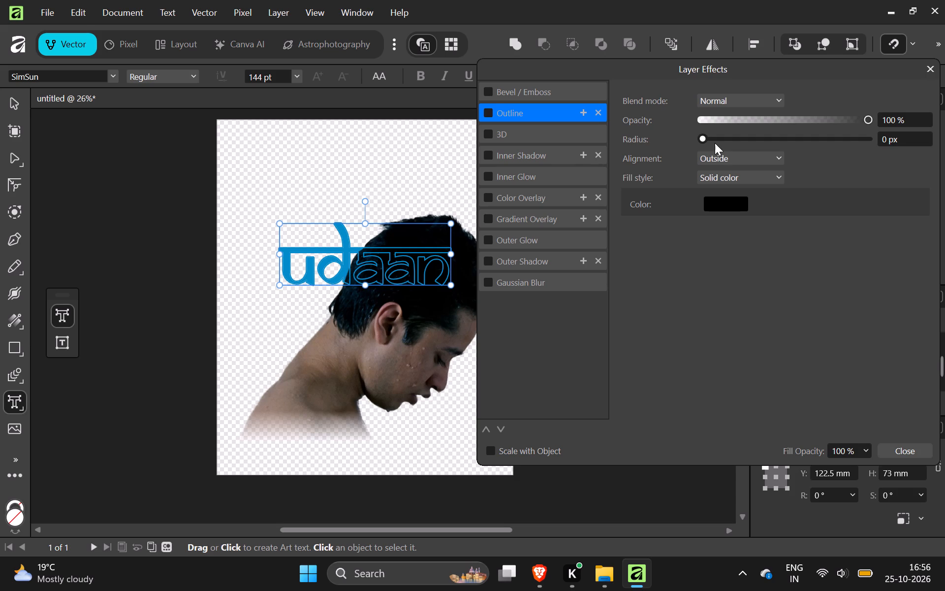
{"action": "left_click", "coordinate": [721, 203]}
{"action": "left_click_drag", "start_coordinate": [793, 223], "coordinate": [383, 240]}
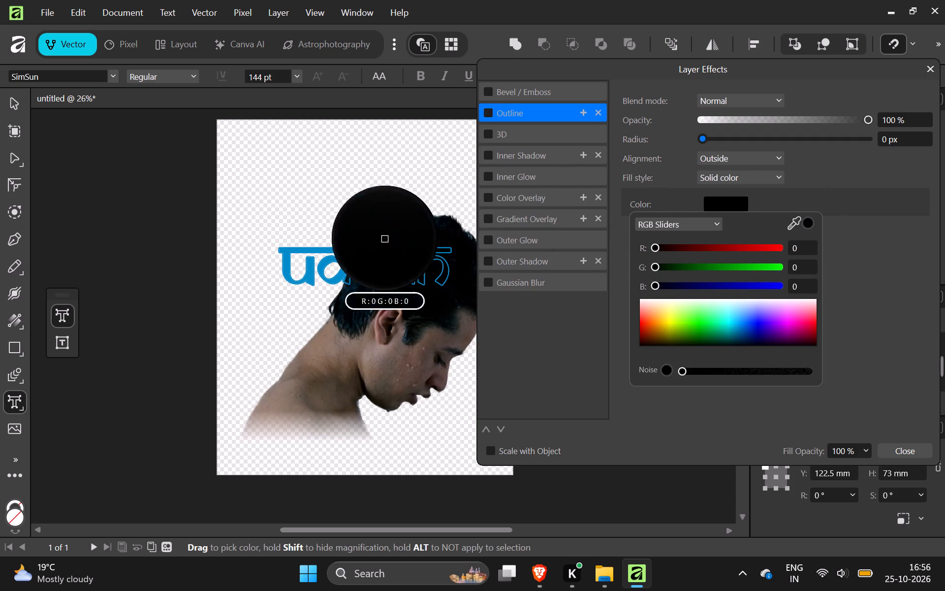
{"action": "left_click_drag", "start_coordinate": [383, 240], "coordinate": [344, 266]}
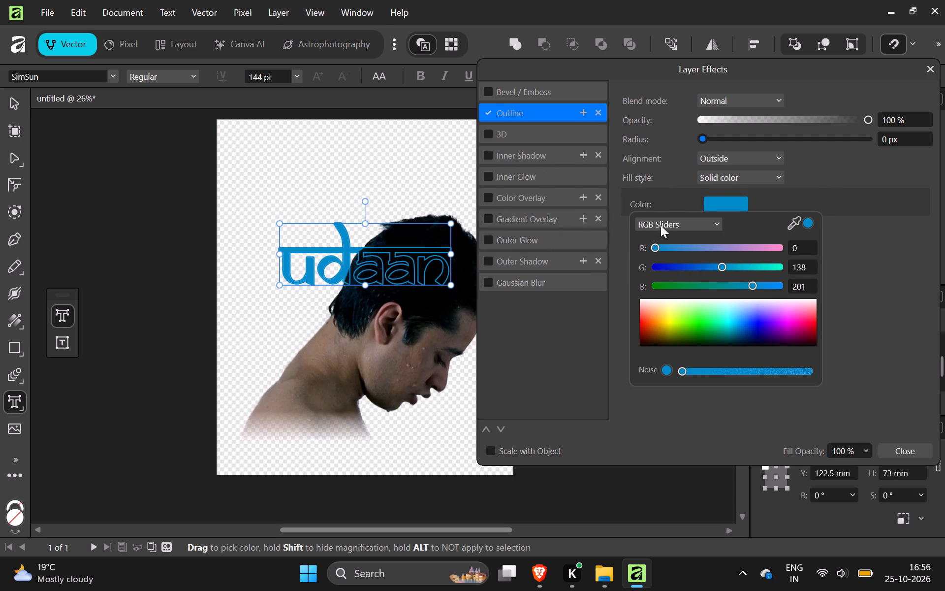
{"action": "left_click", "coordinate": [704, 140]}
{"action": "left_click_drag", "start_coordinate": [704, 140], "coordinate": [724, 138]}
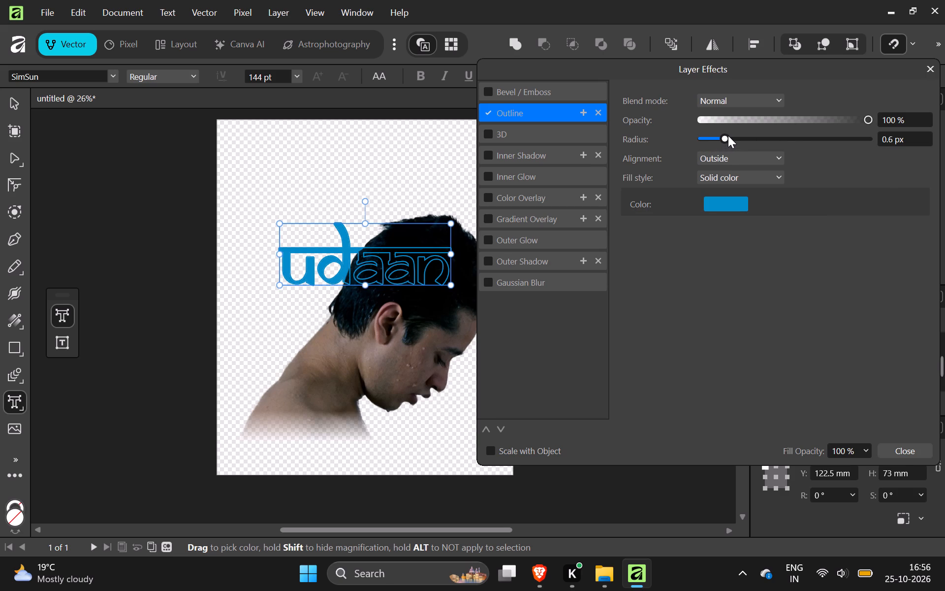
{"action": "left_click_drag", "start_coordinate": [728, 135], "coordinate": [744, 135]}
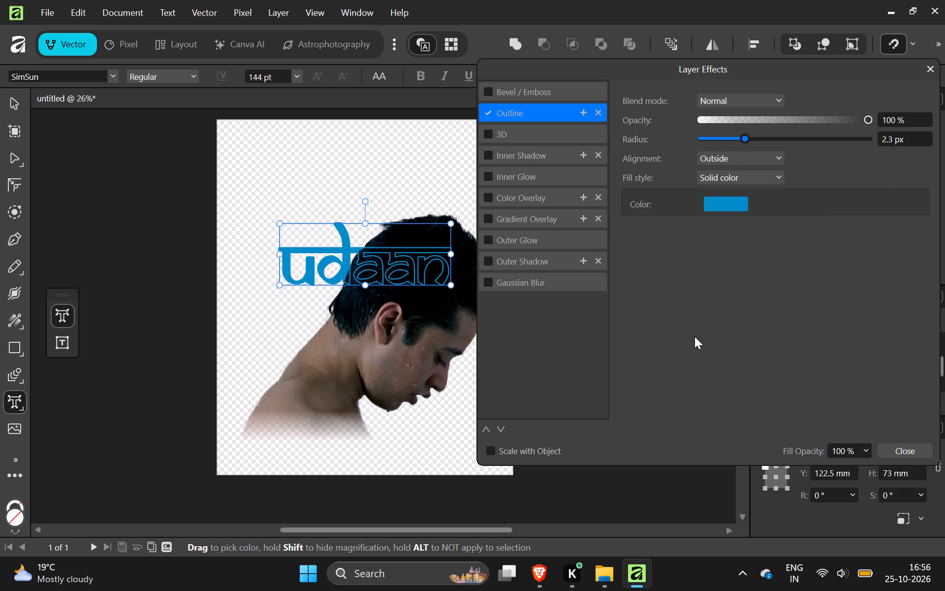
{"action": "left_click", "coordinate": [694, 336]}
{"action": "scroll", "coordinate": [340, 261], "scroll_direction": "up", "scroll_amount": 3}
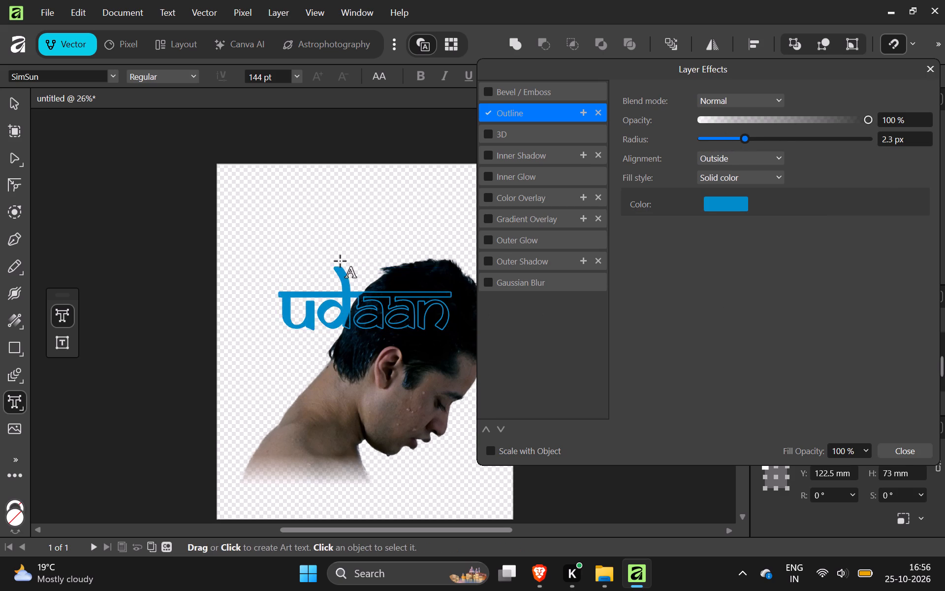
{"action": "scroll", "coordinate": [339, 264], "scroll_direction": "down", "scroll_amount": 1}
{"action": "scroll", "coordinate": [347, 298], "scroll_direction": "up", "scroll_amount": 4, "text": "ctrl"}
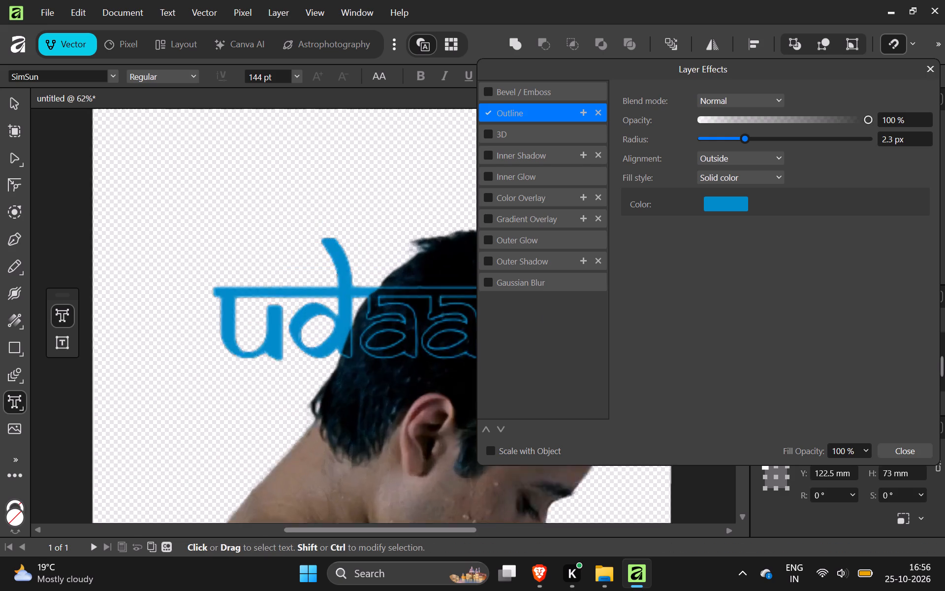
Inspect the blue outline on the udaan lettering at close range and close the layer effects.
{"action": "scroll", "coordinate": [347, 297], "scroll_direction": "up", "scroll_amount": 4, "text": "ctrl"}
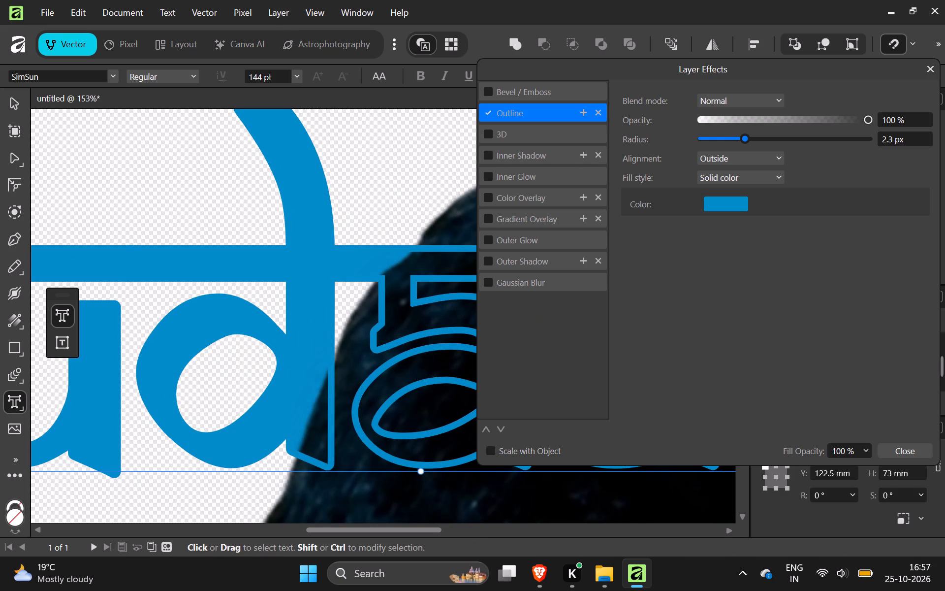
{"action": "scroll", "coordinate": [306, 298], "scroll_direction": "down", "scroll_amount": 5, "text": "ctrl"}
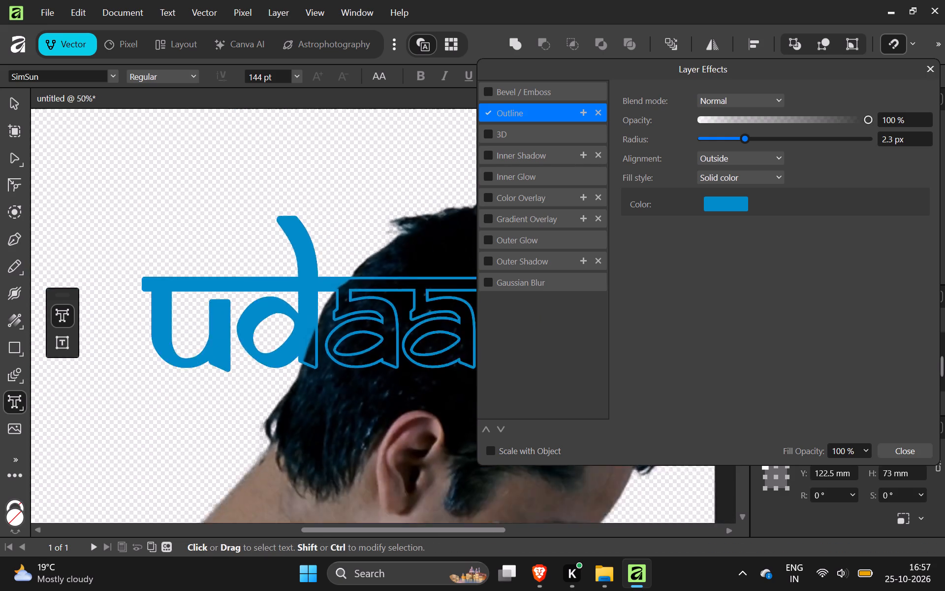
{"action": "scroll", "coordinate": [306, 298], "scroll_direction": "down", "scroll_amount": 3, "text": "ctrl"}
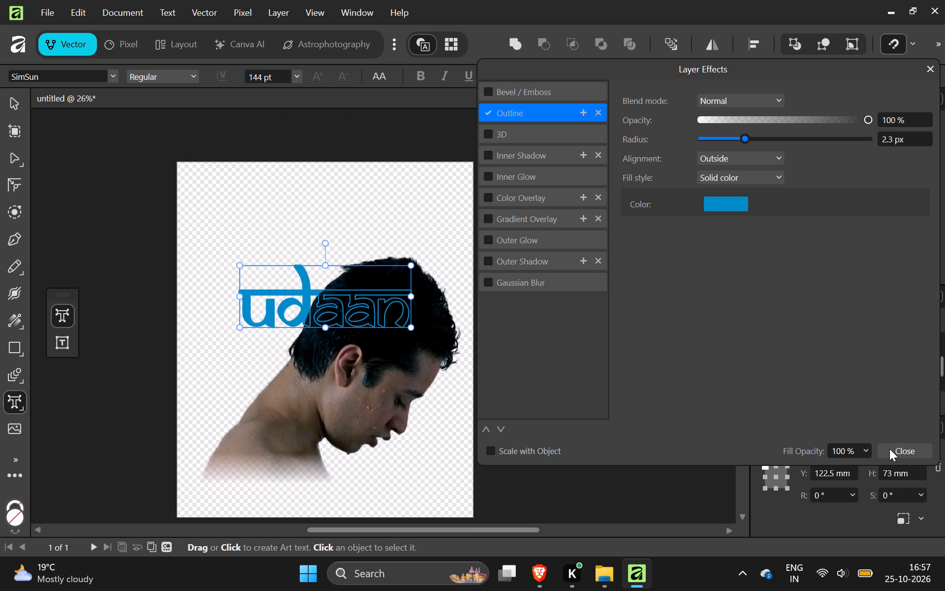
{"action": "left_click", "coordinate": [889, 449]}
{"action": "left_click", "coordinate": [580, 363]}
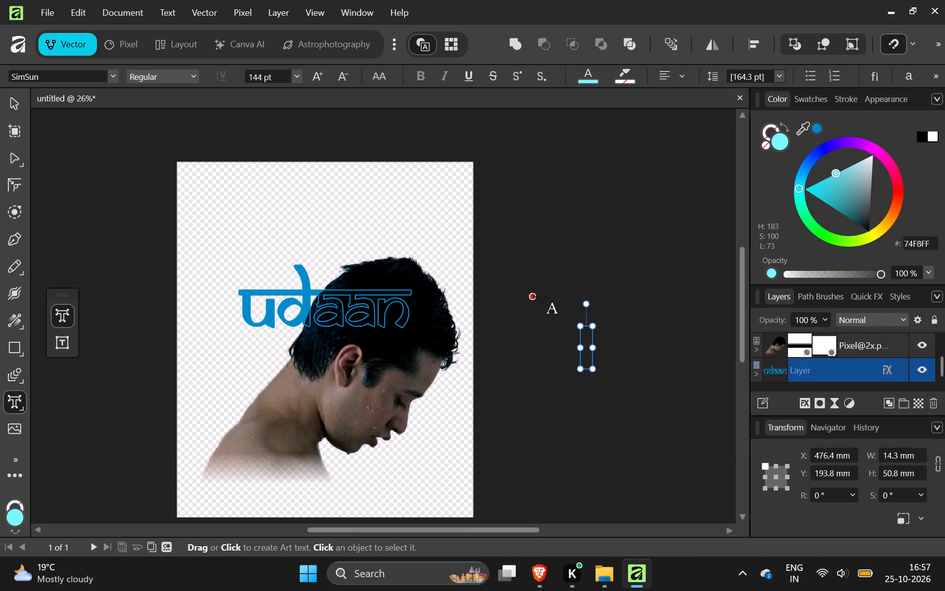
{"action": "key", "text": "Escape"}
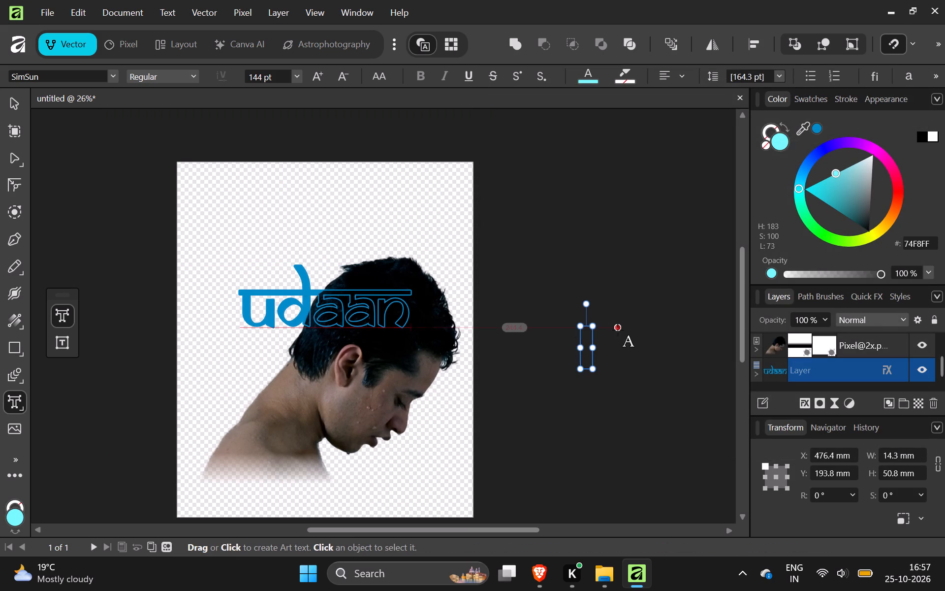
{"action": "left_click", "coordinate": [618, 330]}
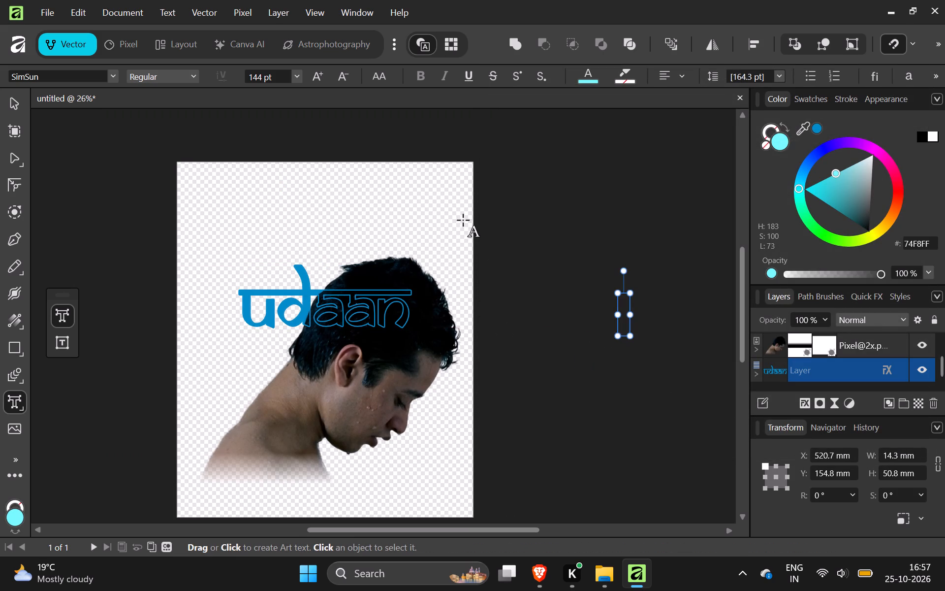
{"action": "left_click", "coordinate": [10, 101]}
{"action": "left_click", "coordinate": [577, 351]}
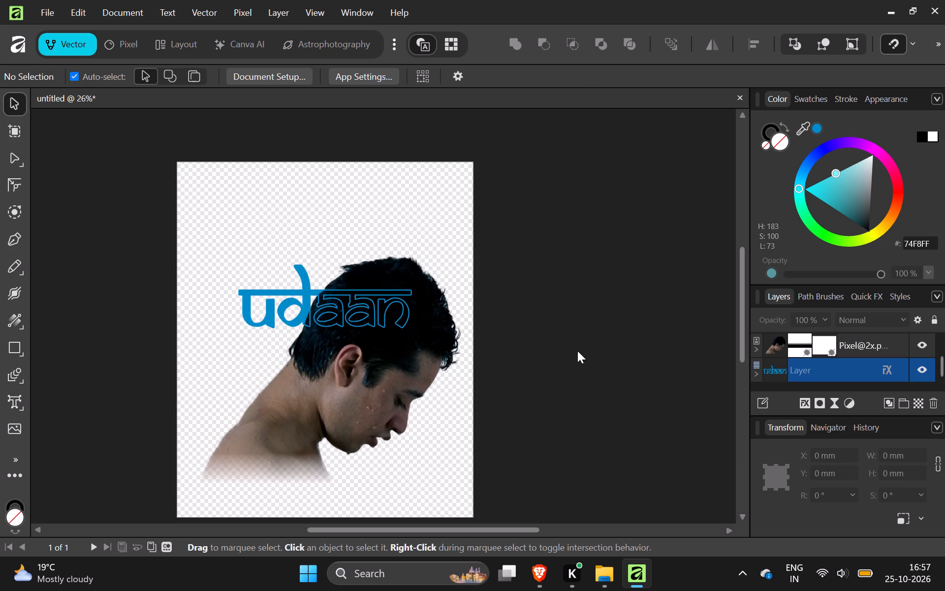
Select the title, deselect it, and examine the filled and outlined lettering over the portrait.
{"action": "left_click", "coordinate": [343, 306]}
{"action": "left_click", "coordinate": [668, 297]}
{"action": "scroll", "coordinate": [372, 304], "scroll_direction": "up", "scroll_amount": 2, "text": "ctrl"}
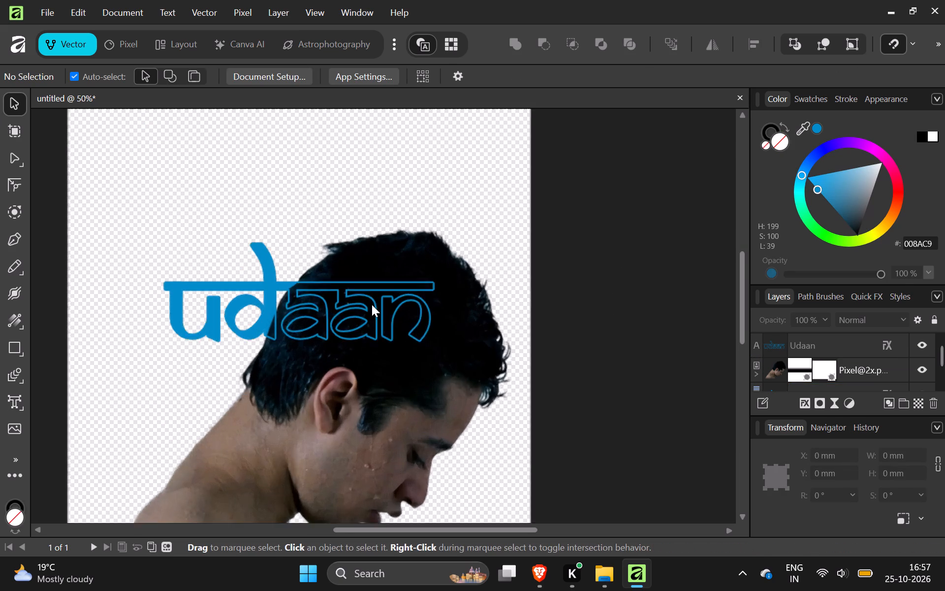
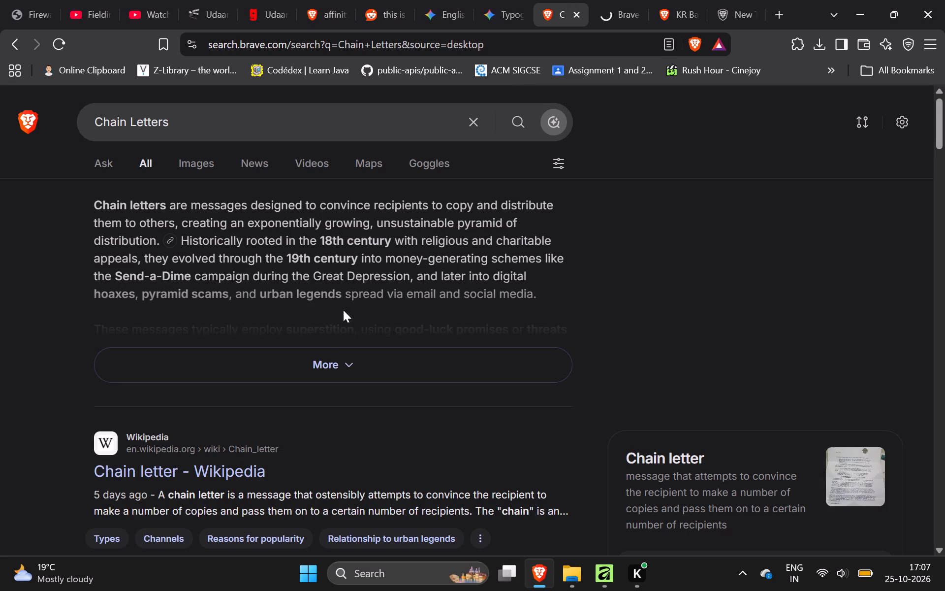
{"action": "left_click", "coordinate": [194, 161]}
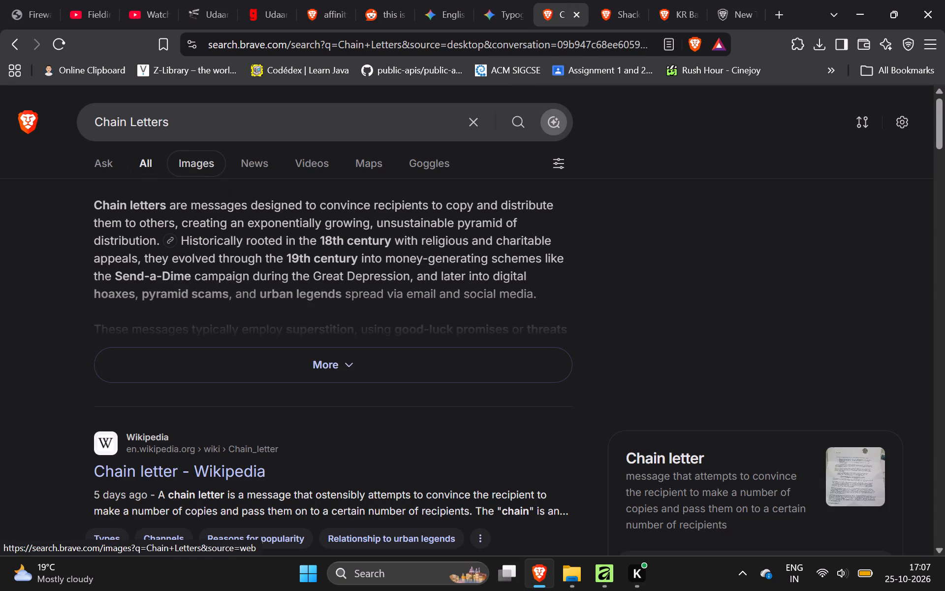
{"action": "left_click", "coordinate": [372, 372]}
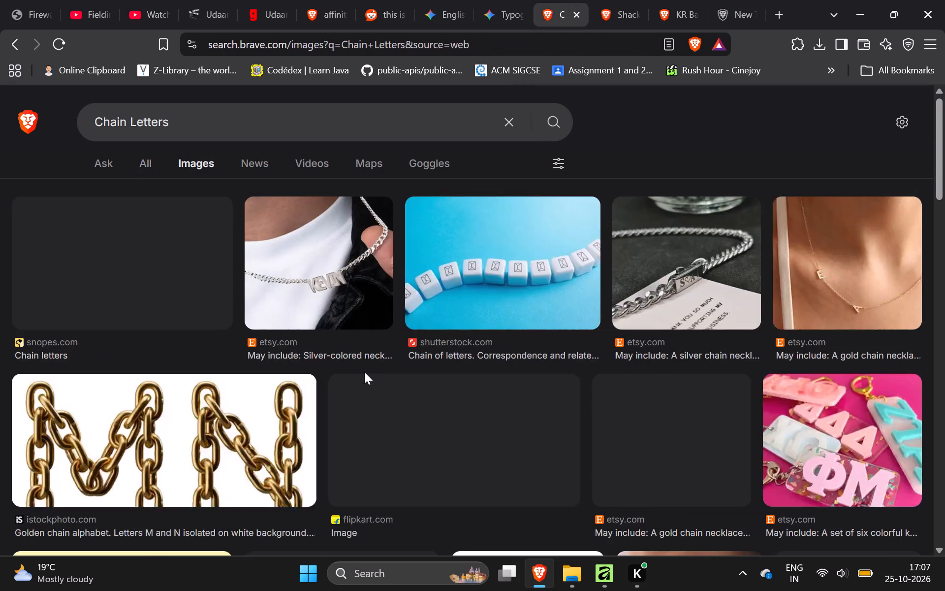
{"action": "left_click", "coordinate": [153, 159]}
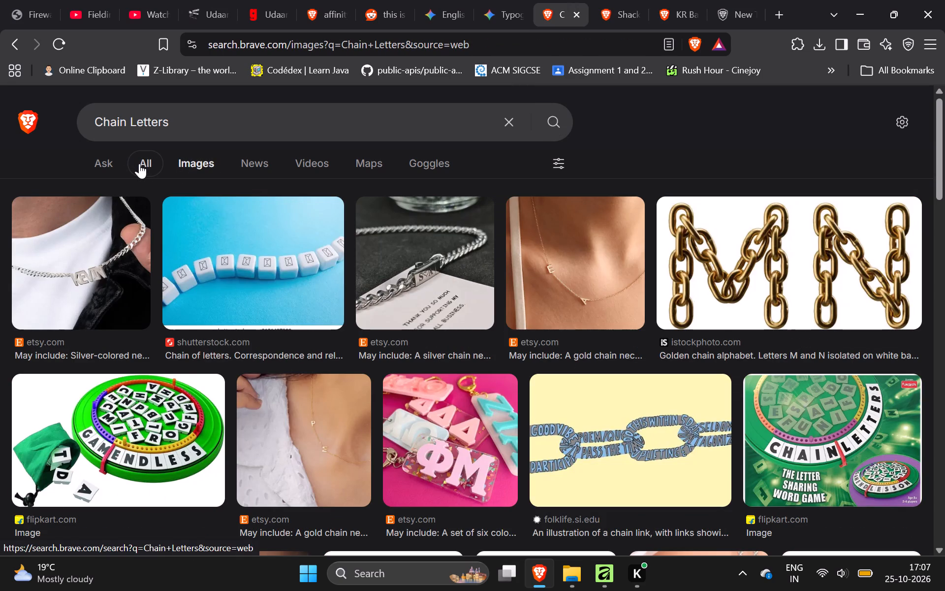
{"action": "left_click", "coordinate": [139, 164]}
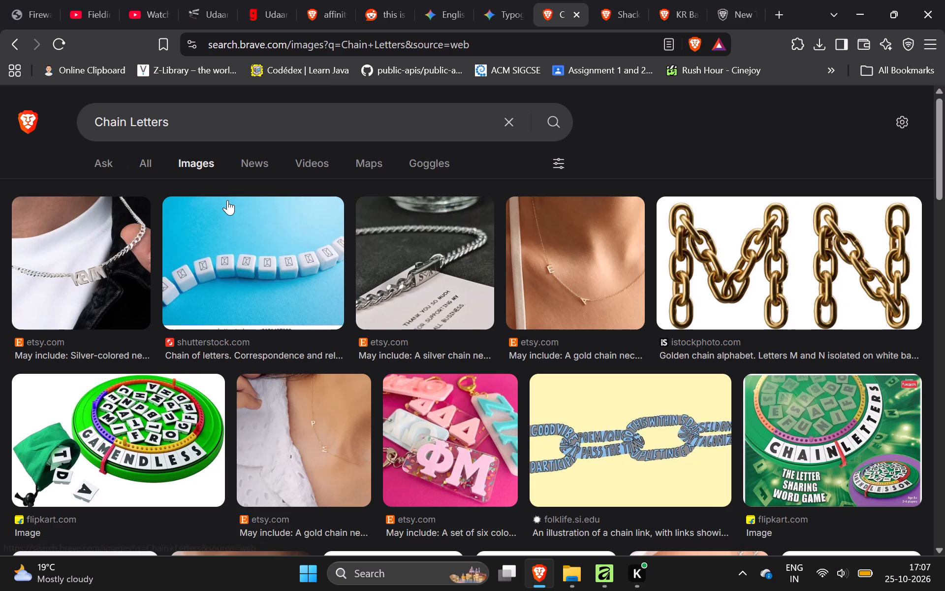
{"action": "left_click", "coordinate": [162, 159]}
Refine the web search to "Chain Letters font".
{"action": "left_click", "coordinate": [194, 117]}
{"action": "key", "text": "space"}
{"action": "scroll", "coordinate": [199, 118], "scroll_direction": "up", "scroll_amount": 4}
{"action": "left_click", "coordinate": [244, 117]}
{"action": "key", "text": "space"}
{"action": "type", "text": "font"}
{"action": "key", "text": "Return"}
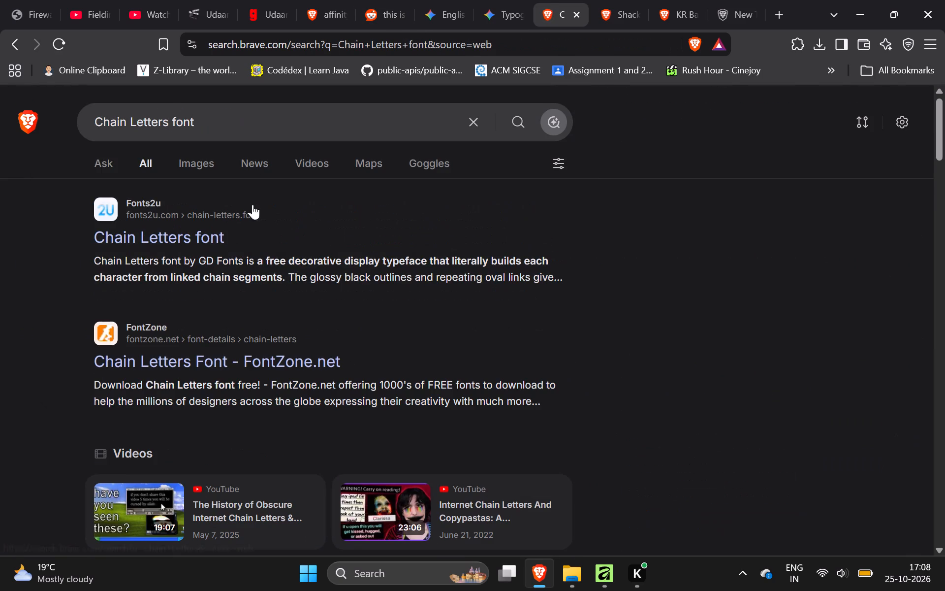
Open the Fonts2u and FontZone results for Chain Letters, examine the Fonts2u letter sample, and close both pages.
{"action": "left_click", "coordinate": [181, 229]}
{"action": "left_click_drag", "start_coordinate": [224, 341], "coordinate": [525, 0]}
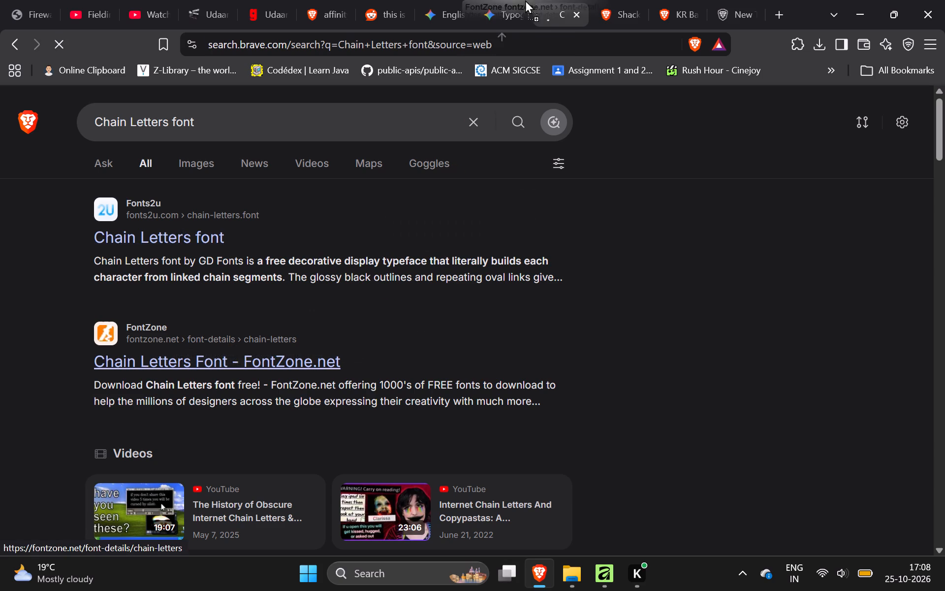
{"action": "left_click_drag", "start_coordinate": [525, 0], "coordinate": [542, 0]}
{"action": "left_click", "coordinate": [580, 0]}
{"action": "scroll", "coordinate": [393, 372], "scroll_direction": "down", "scroll_amount": 2}
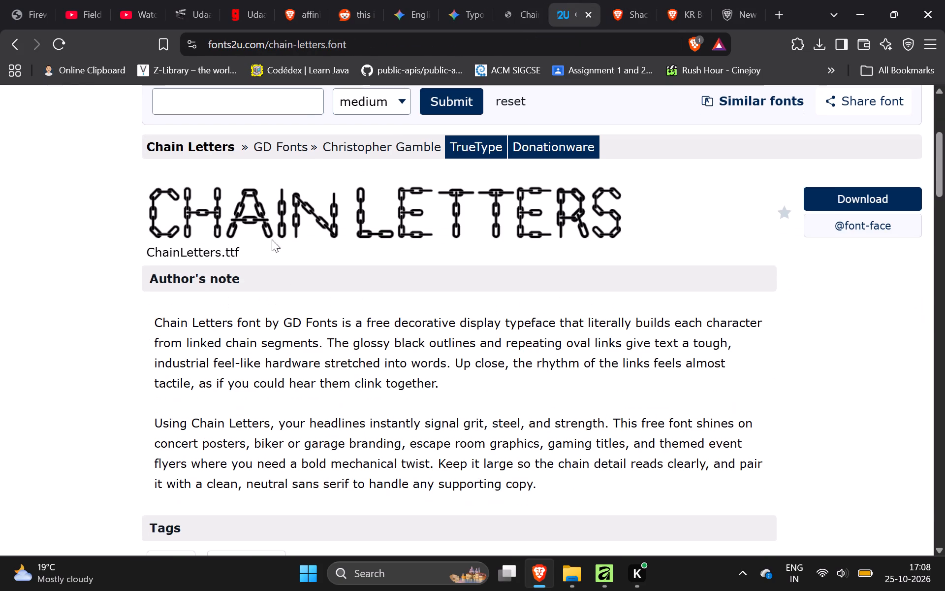
{"action": "scroll", "coordinate": [543, 242], "scroll_direction": "down", "scroll_amount": 1}
{"action": "scroll", "coordinate": [542, 243], "scroll_direction": "up", "scroll_amount": 2}
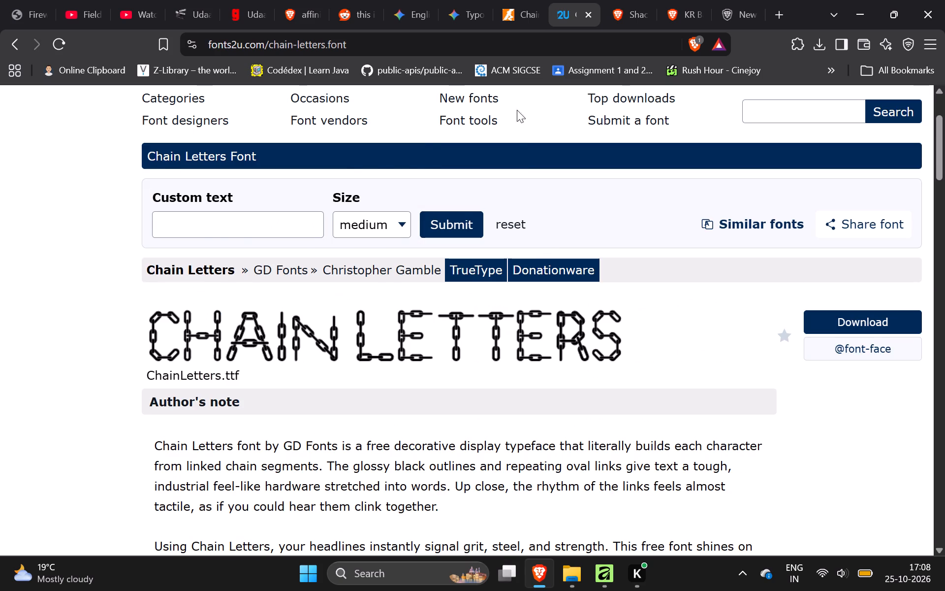
{"action": "left_click", "coordinate": [523, 0]}
{"action": "left_click", "coordinate": [530, 13]}
{"action": "left_click", "coordinate": [530, 13]}
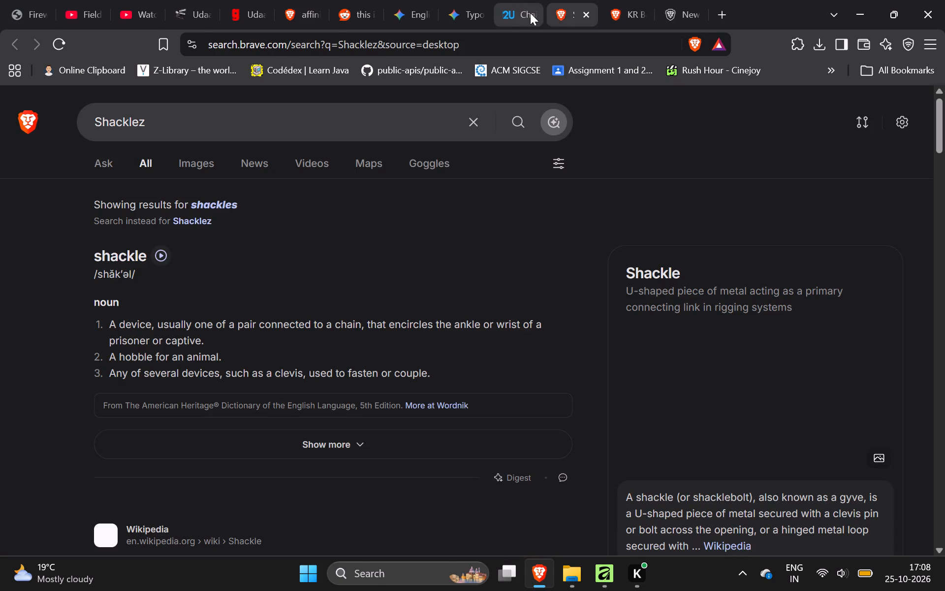
Skim the Shacklez search results and refine the search to "Shacklez font".
{"action": "scroll", "coordinate": [543, 230], "scroll_direction": "down", "scroll_amount": 4}
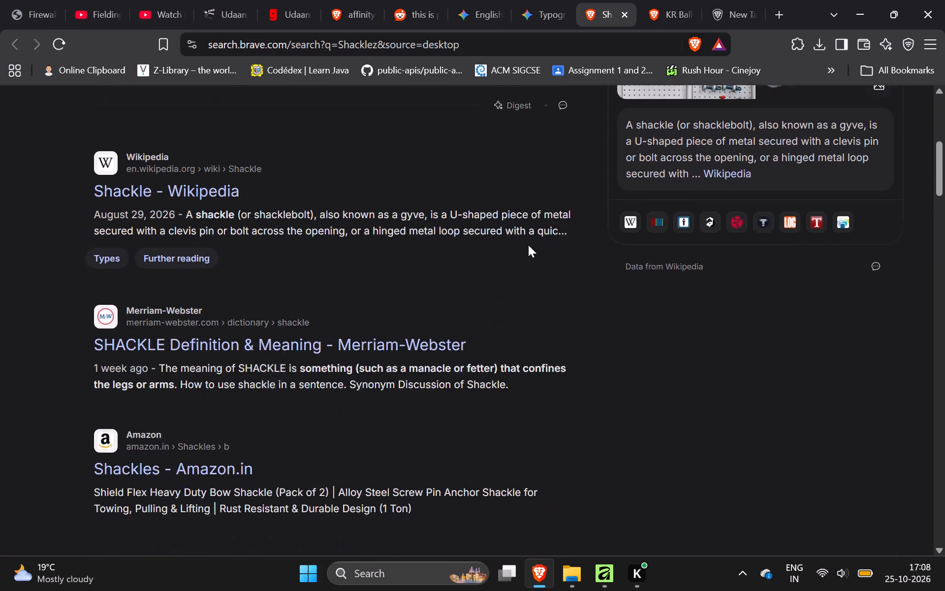
{"action": "scroll", "coordinate": [528, 245], "scroll_direction": "down", "scroll_amount": 1}
{"action": "scroll", "coordinate": [528, 246], "scroll_direction": "up", "scroll_amount": 6}
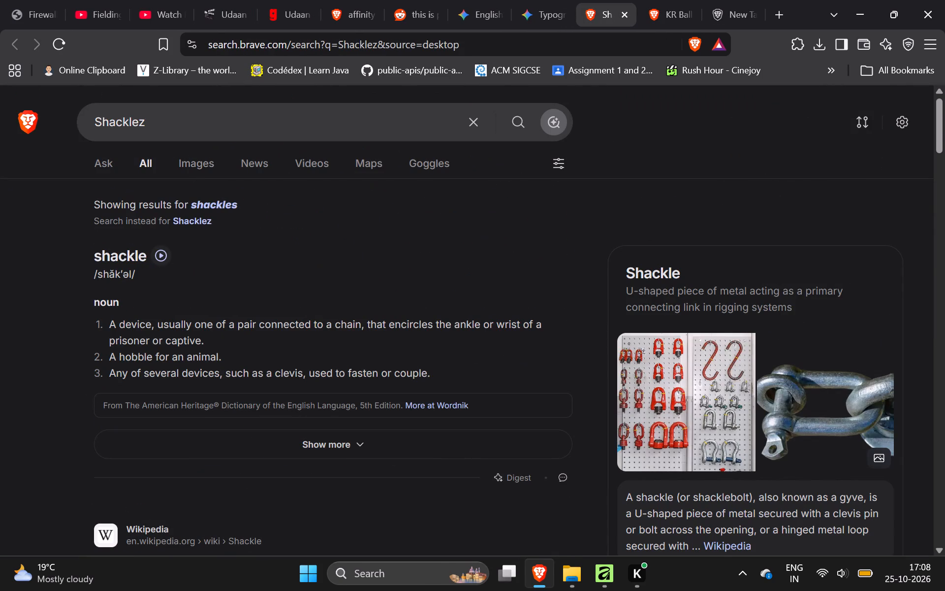
{"action": "left_click", "coordinate": [170, 126]}
{"action": "key", "text": "space"}
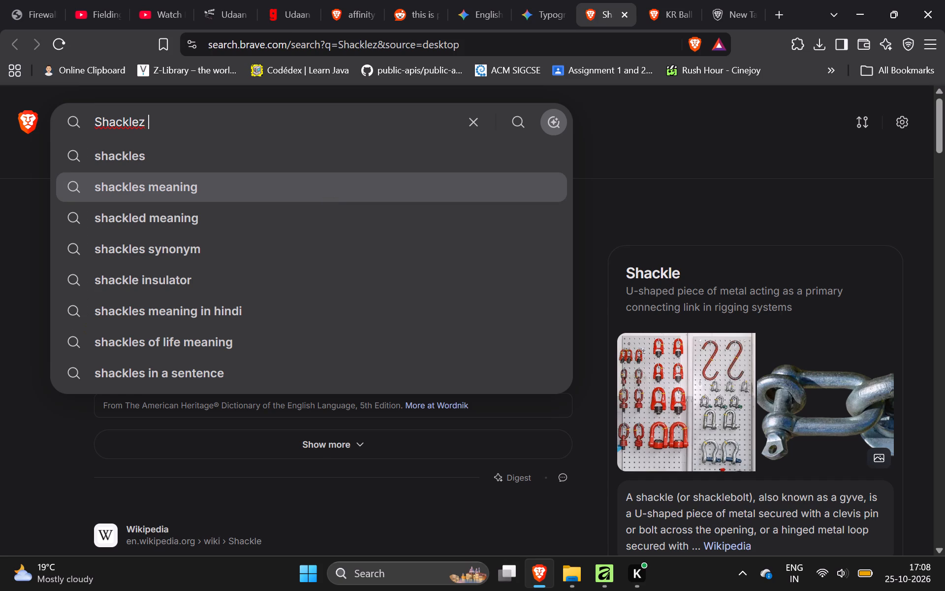
{"action": "type", "text": "font"}
{"action": "key", "text": "Return"}
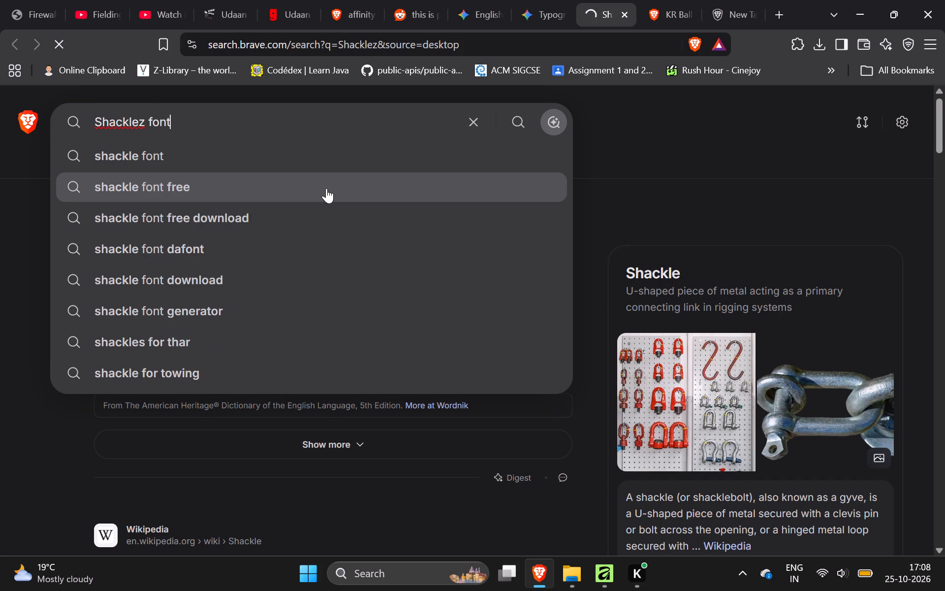
Open the Shackle font pages on Fonts Hut and 1001 Fonts, examine the Fonts Hut letter samples, and close that page.
{"action": "left_click", "coordinate": [197, 237]}
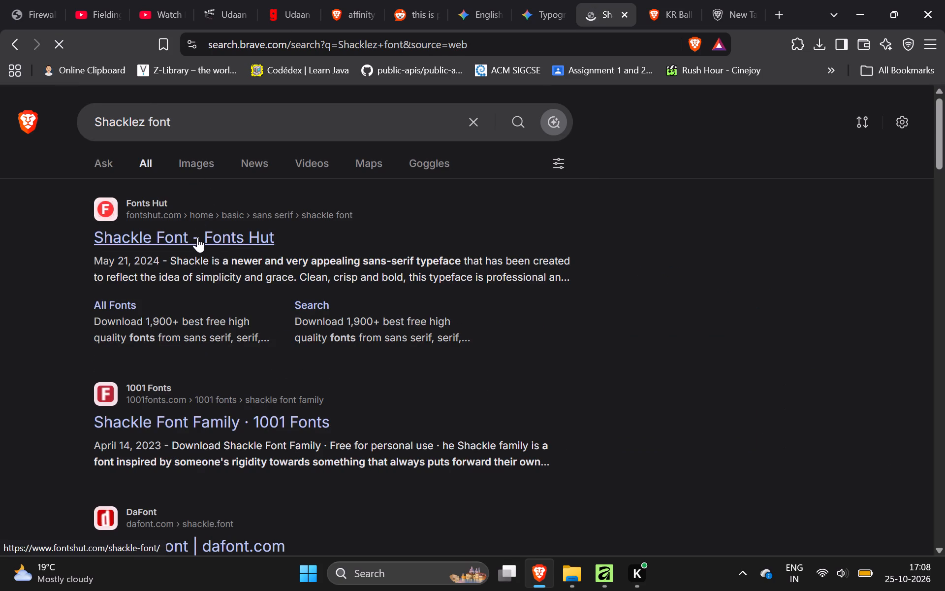
{"action": "left_click_drag", "start_coordinate": [195, 429], "coordinate": [386, 396]}
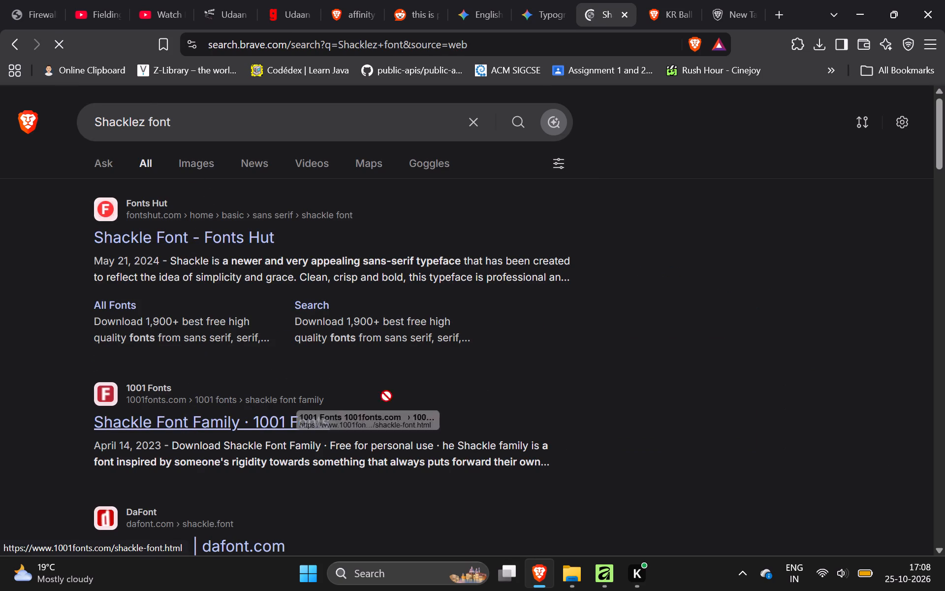
{"action": "left_click_drag", "start_coordinate": [386, 396], "coordinate": [569, 0]}
{"action": "left_click", "coordinate": [599, 0]}
{"action": "scroll", "coordinate": [291, 282], "scroll_direction": "down", "scroll_amount": 2}
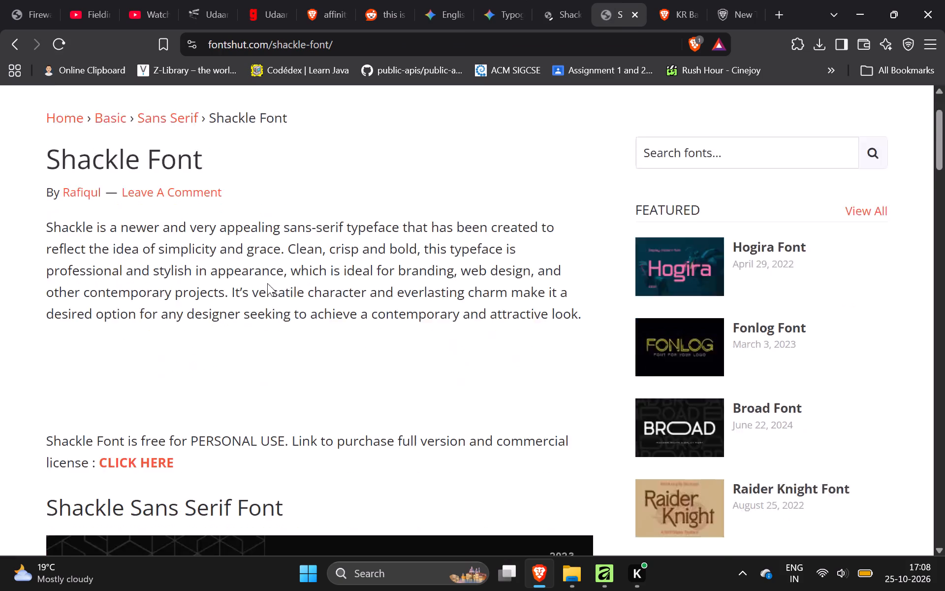
{"action": "scroll", "coordinate": [267, 283], "scroll_direction": "down", "scroll_amount": 2}
{"action": "scroll", "coordinate": [227, 279], "scroll_direction": "down", "scroll_amount": 4}
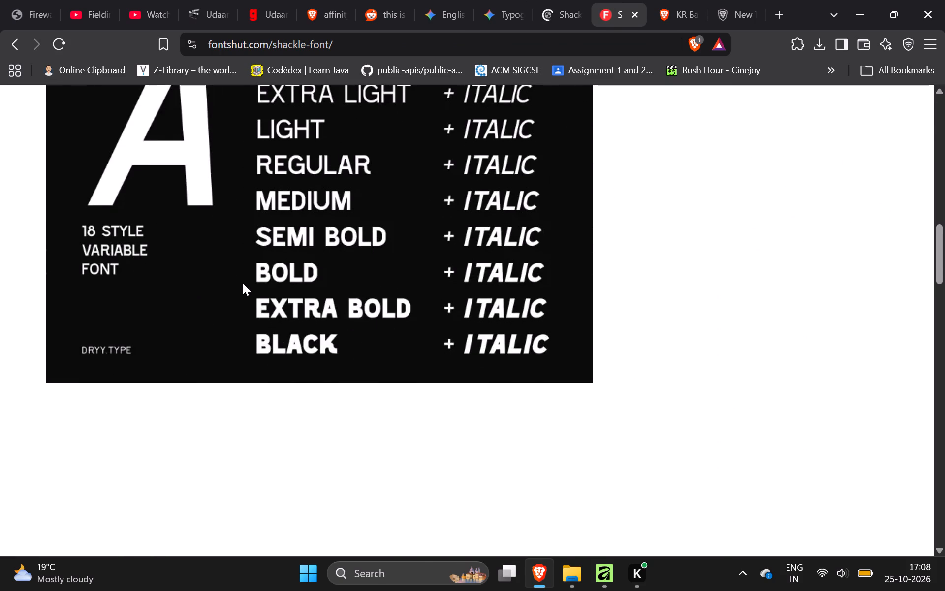
{"action": "scroll", "coordinate": [529, 284], "scroll_direction": "down", "scroll_amount": 5}
{"action": "scroll", "coordinate": [529, 285], "scroll_direction": "up", "scroll_amount": 2}
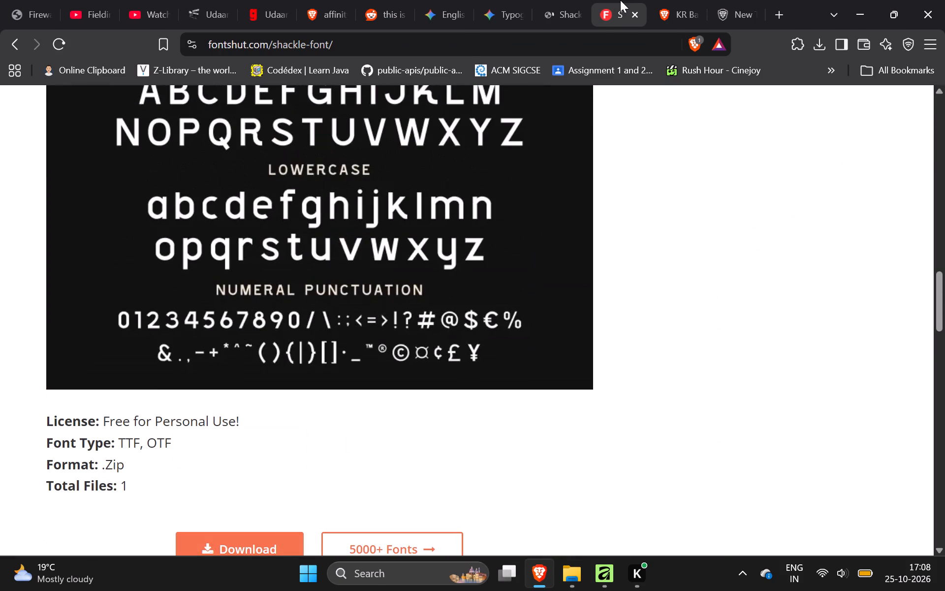
{"action": "left_click", "coordinate": [620, 0]}
{"action": "left_click", "coordinate": [570, 0]}
{"action": "left_click", "coordinate": [631, 14]}
Examine the Shackle Font Family samples on 1001 Fonts and close the page.
{"action": "scroll", "coordinate": [297, 284], "scroll_direction": "down", "scroll_amount": 2}
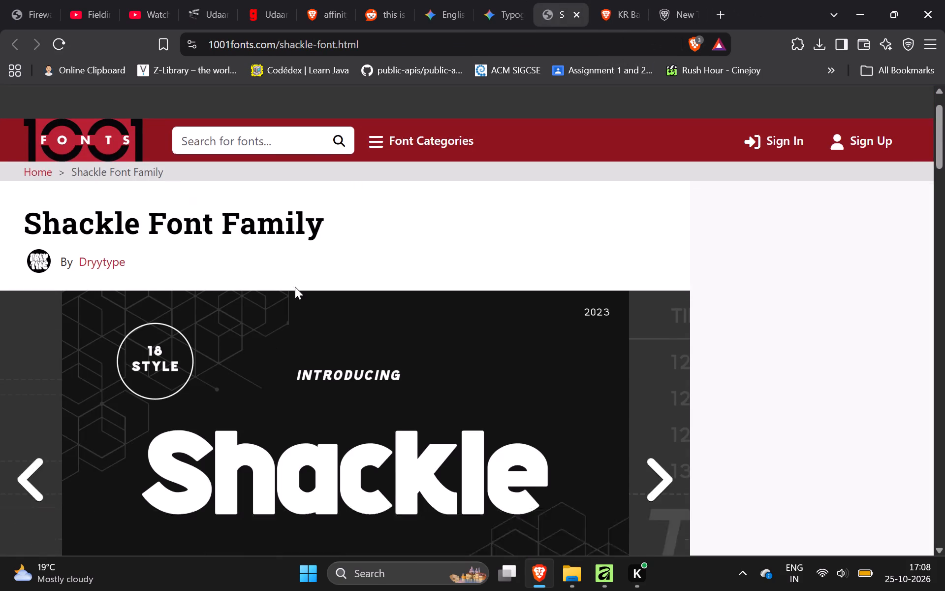
{"action": "scroll", "coordinate": [295, 287], "scroll_direction": "down", "scroll_amount": 6}
{"action": "scroll", "coordinate": [285, 293], "scroll_direction": "up", "scroll_amount": 3}
{"action": "scroll", "coordinate": [285, 293], "scroll_direction": "down", "scroll_amount": 7}
{"action": "left_click", "coordinate": [622, 14]}
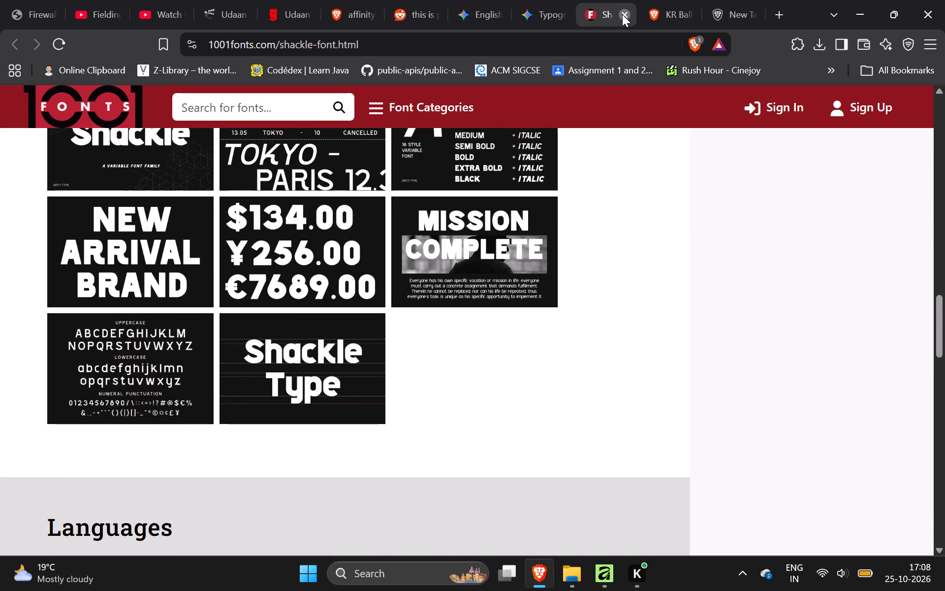
Open the Mais Fontes page for KR Ball N Chain and examine its font style sample.
{"action": "left_click", "coordinate": [243, 473]}
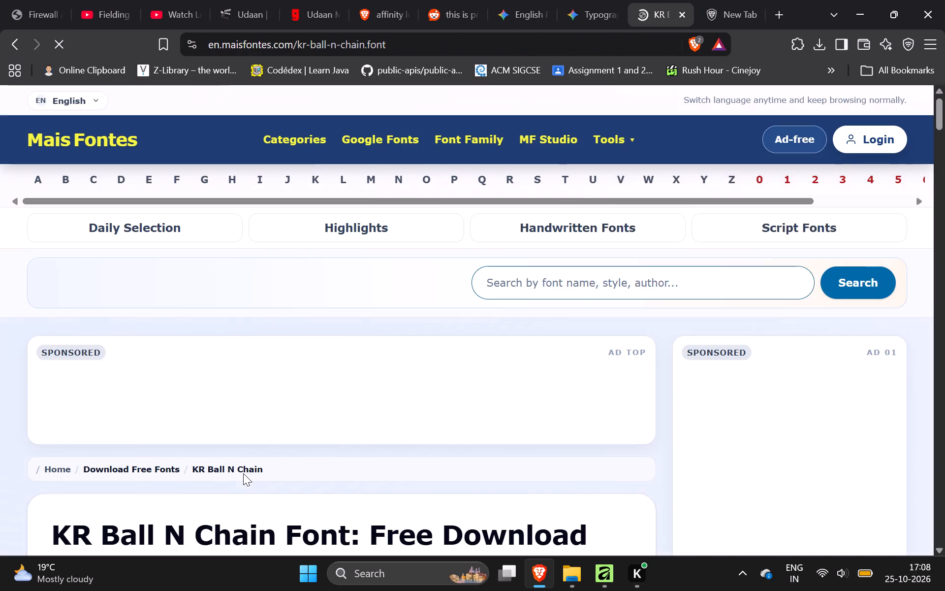
{"action": "scroll", "coordinate": [145, 364], "scroll_direction": "down", "scroll_amount": 6}
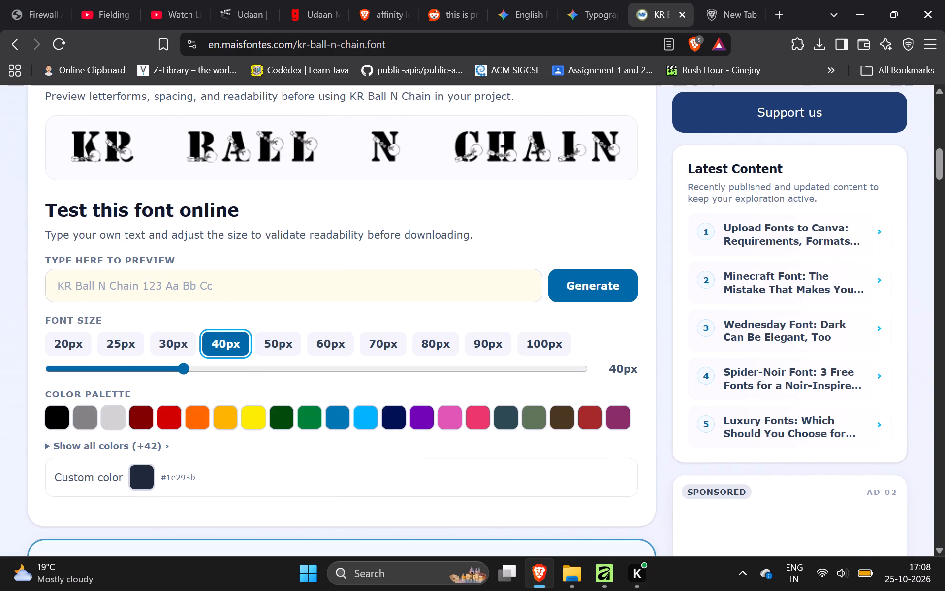
{"action": "scroll", "coordinate": [88, 207], "scroll_direction": "up", "scroll_amount": 1}
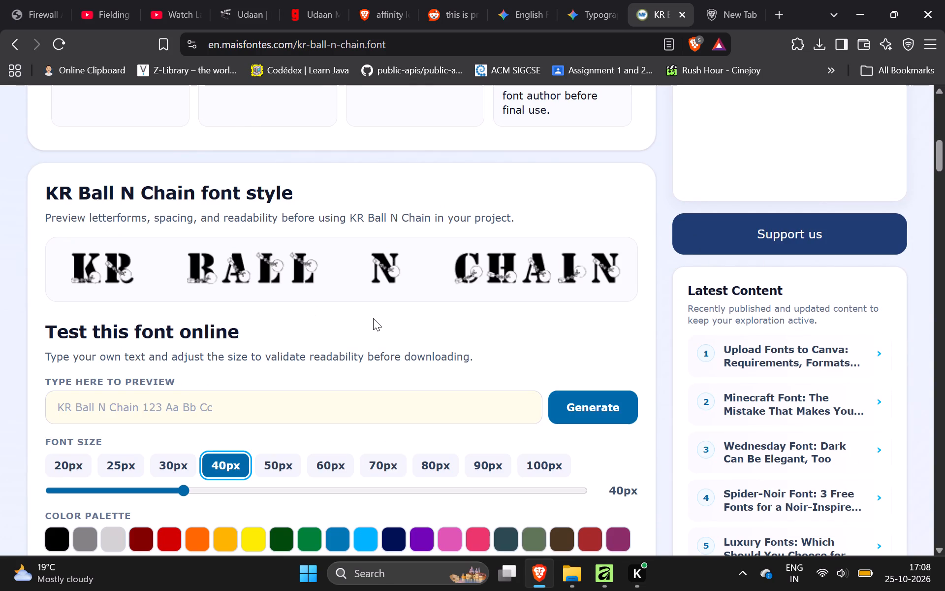
{"action": "scroll", "coordinate": [334, 274], "scroll_direction": "down", "scroll_amount": 8}
{"action": "scroll", "coordinate": [243, 259], "scroll_direction": "down", "scroll_amount": 6}
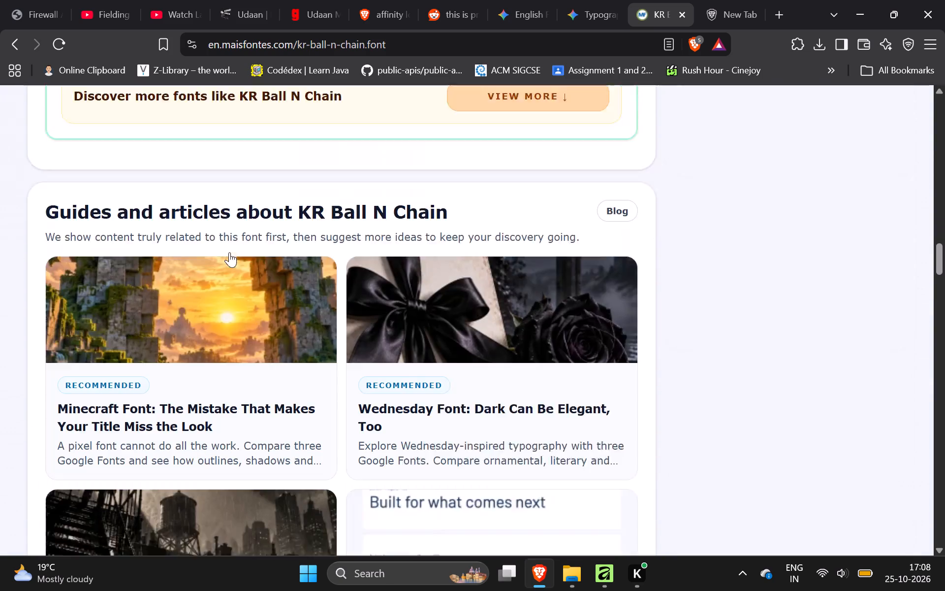
{"action": "scroll", "coordinate": [220, 247], "scroll_direction": "up", "scroll_amount": 8}
{"action": "scroll", "coordinate": [87, 220], "scroll_direction": "up", "scroll_amount": 7}
{"action": "scroll", "coordinate": [27, 133], "scroll_direction": "up", "scroll_amount": 4}
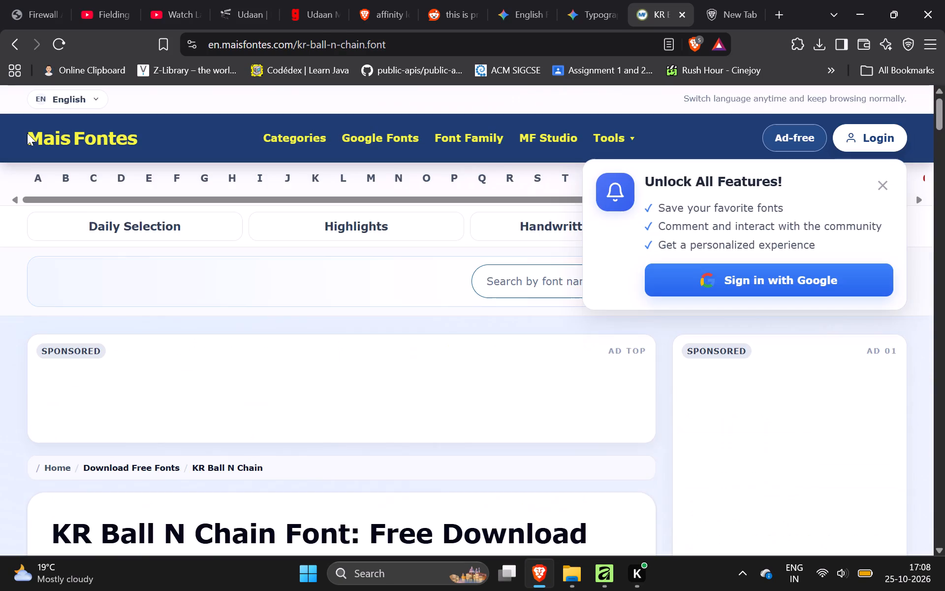
{"action": "scroll", "coordinate": [65, 177], "scroll_direction": "down", "scroll_amount": 3}
{"action": "scroll", "coordinate": [66, 178], "scroll_direction": "up", "scroll_amount": 5}
{"action": "left_click", "coordinate": [157, 260]}
{"action": "left_click", "coordinate": [246, 293]}
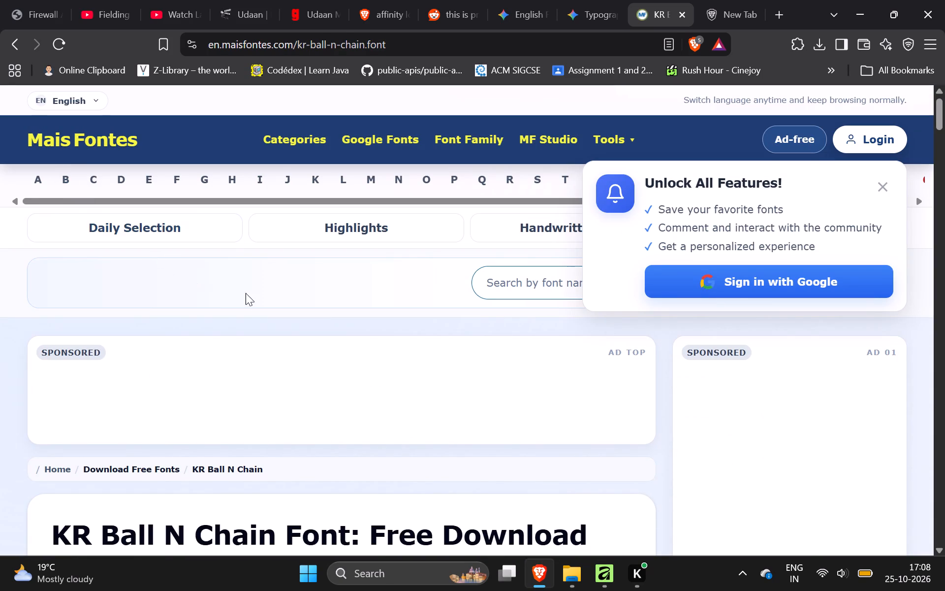
{"action": "scroll", "coordinate": [261, 290], "scroll_direction": "down", "scroll_amount": 3}
{"action": "scroll", "coordinate": [182, 285], "scroll_direction": "up", "scroll_amount": 2}
{"action": "left_click", "coordinate": [64, 243]}
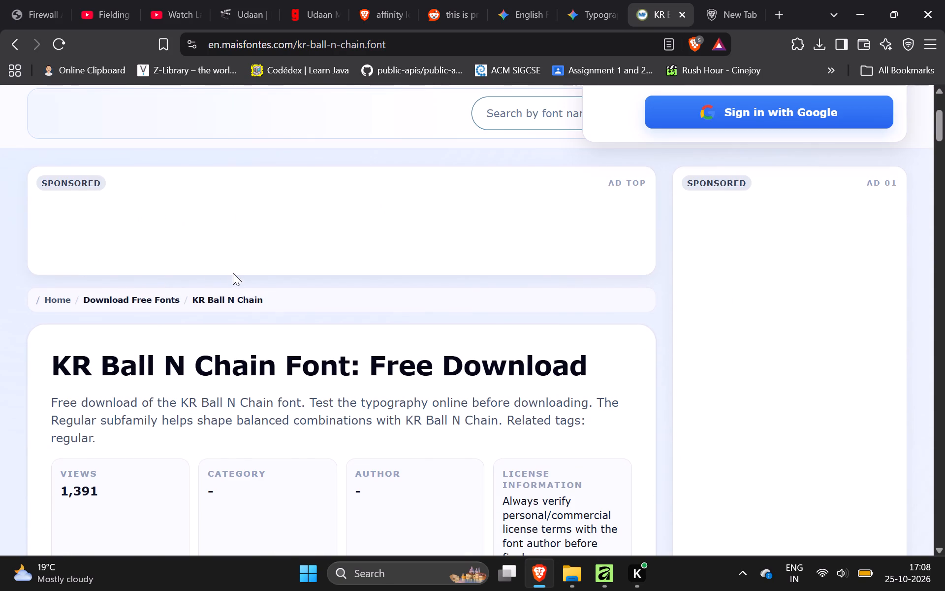
Generate an online preview of the text UDAAN in the KR Ball N Chain font.
{"action": "scroll", "coordinate": [233, 273], "scroll_direction": "down", "scroll_amount": 5}
{"action": "left_click", "coordinate": [209, 284]}
{"action": "left_click_drag", "start_coordinate": [231, 287], "coordinate": [110, 285]}
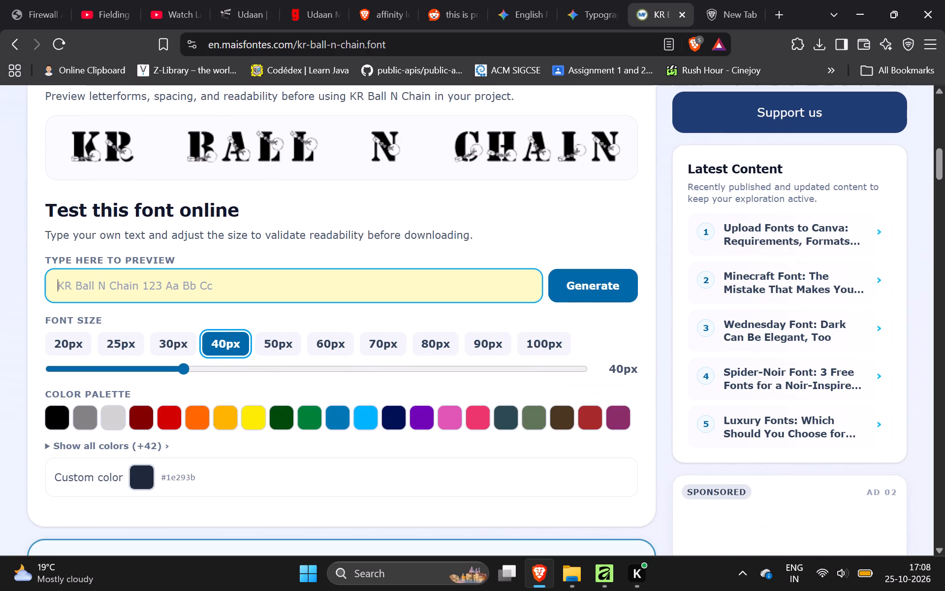
{"action": "left_click_drag", "start_coordinate": [110, 285], "coordinate": [7, 281]}
{"action": "type", "text": "dbsajbjkgnk"}
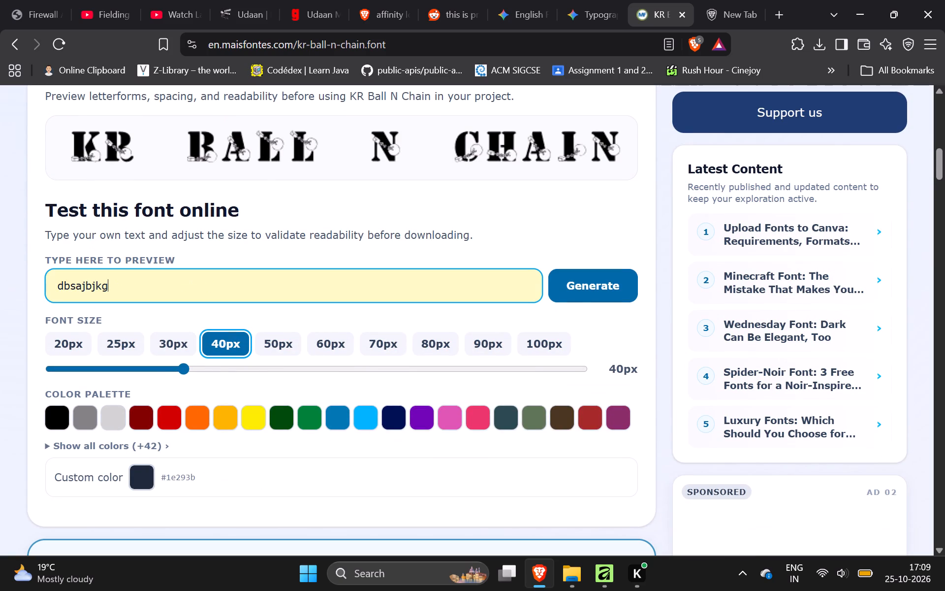
{"action": "key", "text": "BackSpace"}
{"action": "key", "text": "ctrl+a"}
{"action": "type", "text": "Ud"}
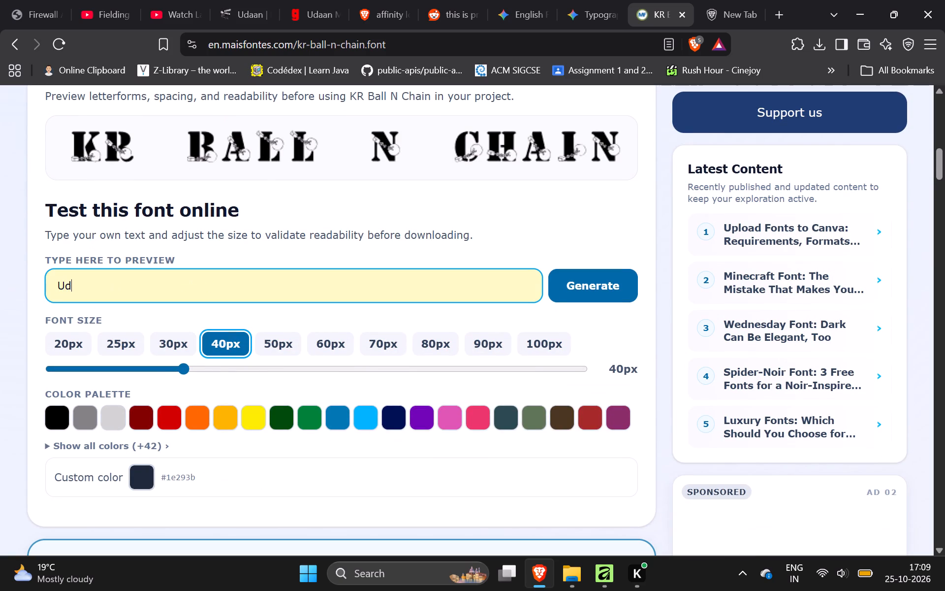
{"action": "key", "text": "BackSpace"}
{"action": "type", "text": "DAAN"}
{"action": "left_click", "coordinate": [599, 301]}
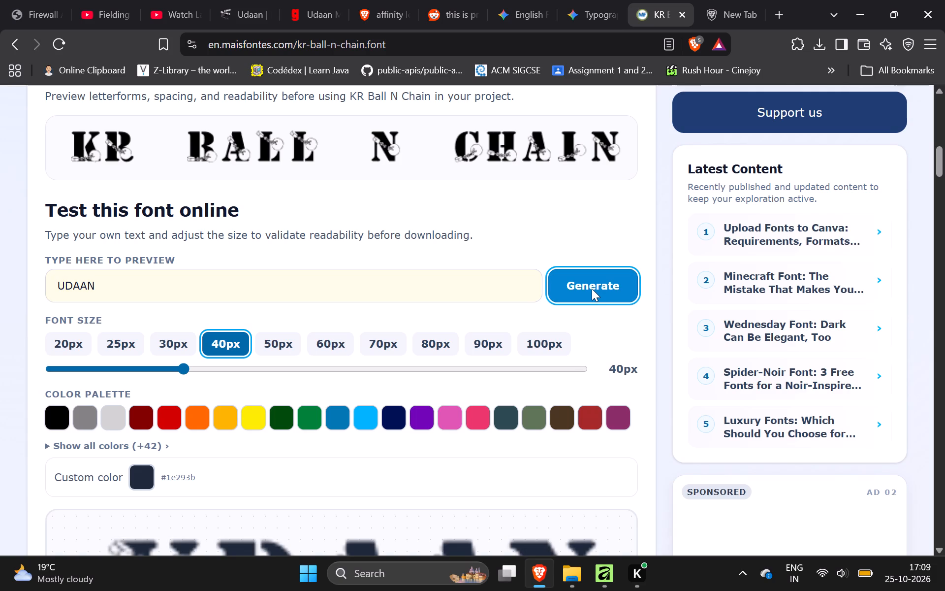
Generate the UDAAN preview in KR Ball N Chain again, examine its letterforms, and return to the search results.
{"action": "left_click", "coordinate": [592, 289]}
{"action": "scroll", "coordinate": [476, 433], "scroll_direction": "down", "scroll_amount": 4}
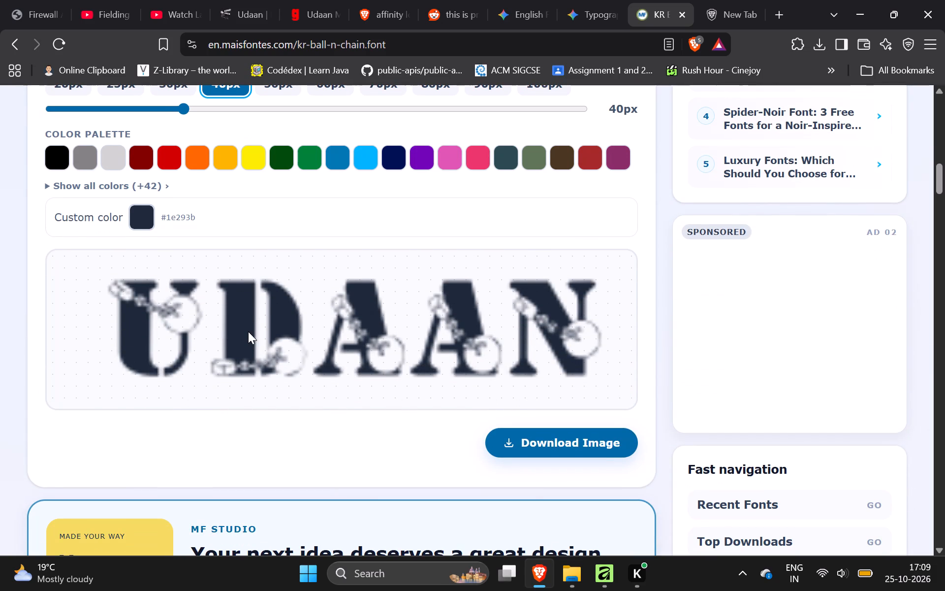
{"action": "scroll", "coordinate": [296, 238], "scroll_direction": "down", "scroll_amount": 2}
{"action": "scroll", "coordinate": [302, 242], "scroll_direction": "up", "scroll_amount": 3}
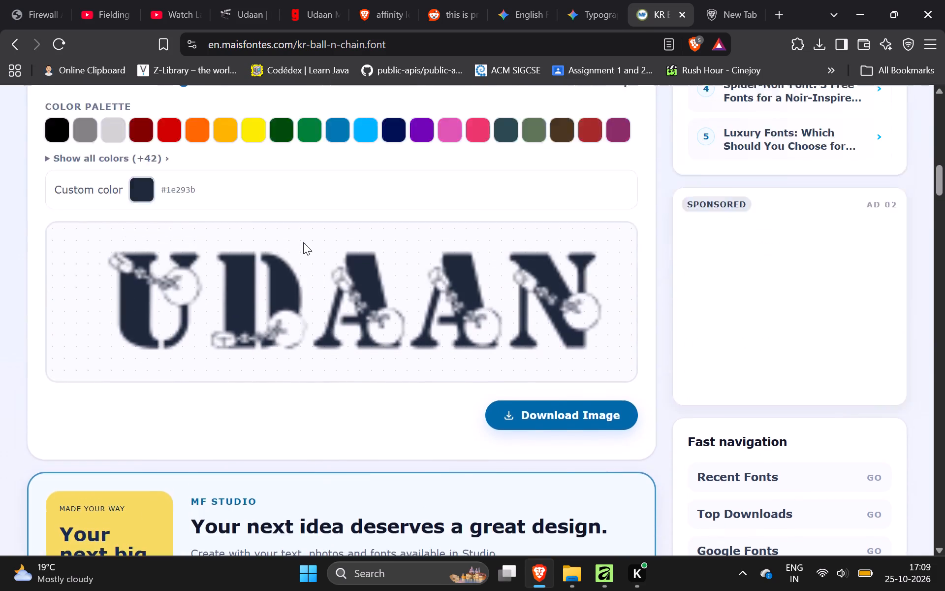
{"action": "left_click", "coordinate": [5, 41]}
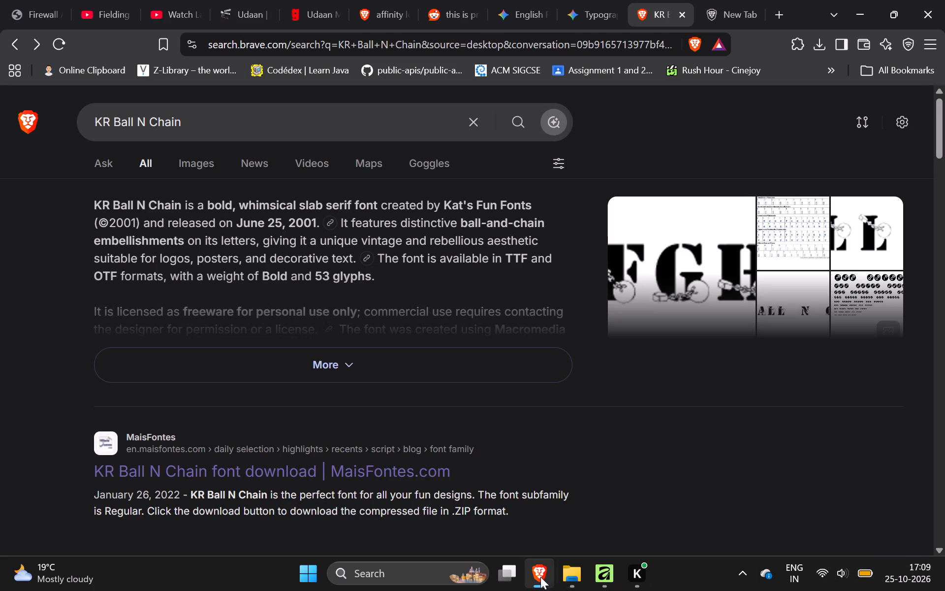
Switch to Affinity and retype the blue Udaan title over the portrait in capitals as UDAAN.
{"action": "left_click", "coordinate": [612, 579]}
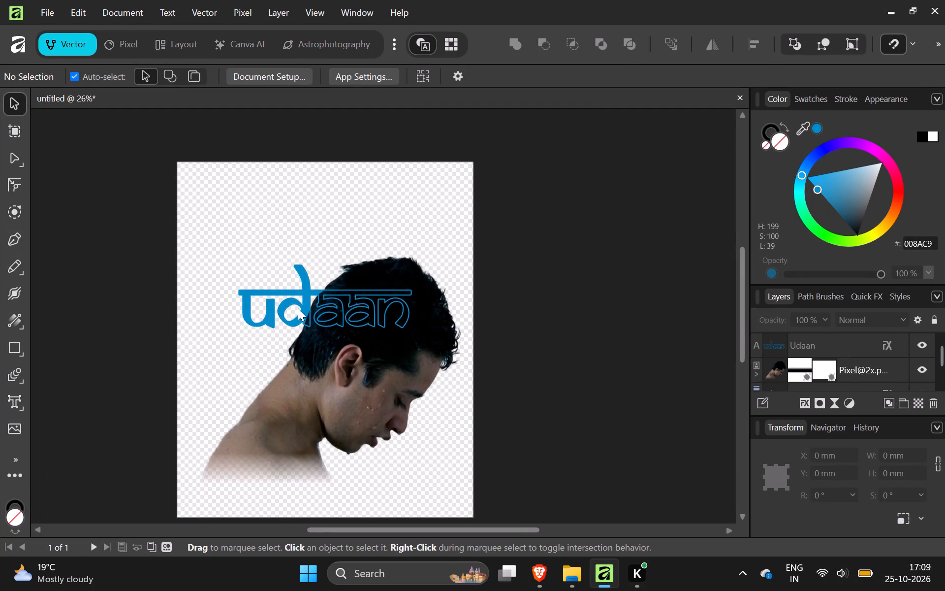
{"action": "left_click", "coordinate": [298, 308]}
{"action": "double_click", "coordinate": [320, 315]}
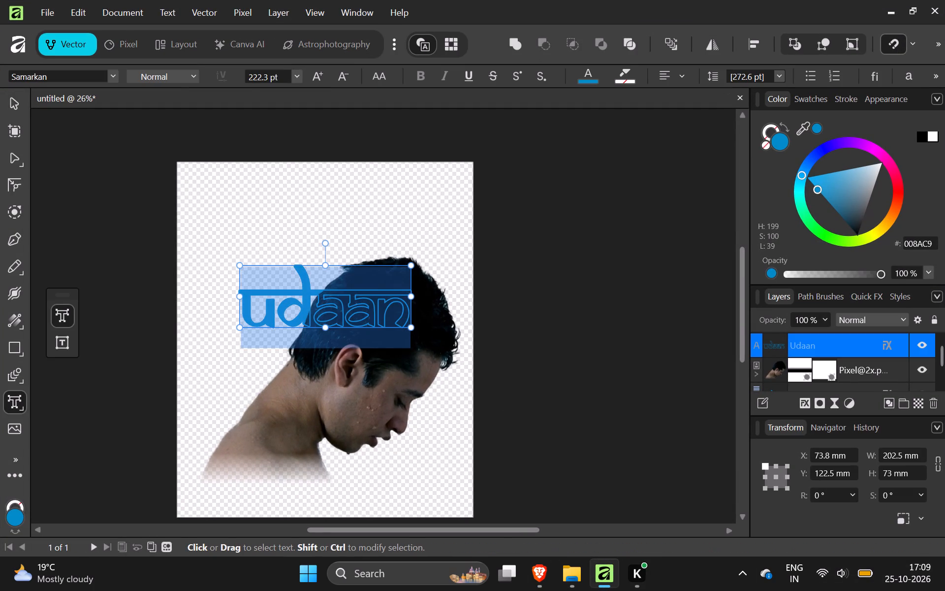
{"action": "left_click", "coordinate": [370, 317]}
{"action": "left_click", "coordinate": [409, 312]}
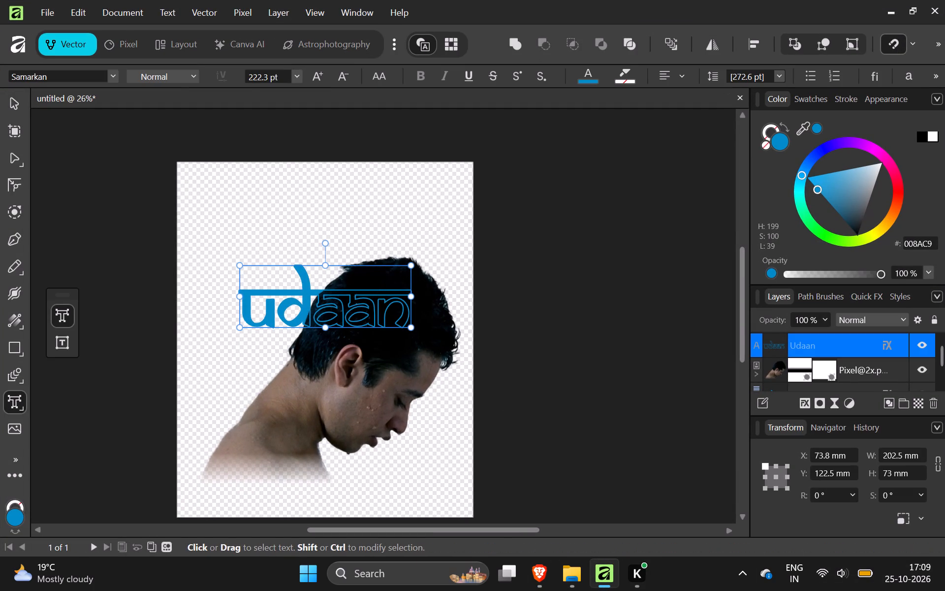
{"action": "key", "text": "BackSpace"}
{"action": "key", "text": "BackSpace"}
{"action": "key", "text": "BackSpace"}
{"action": "key", "text": "BackSpace"}
{"action": "key", "text": "shift+d"}
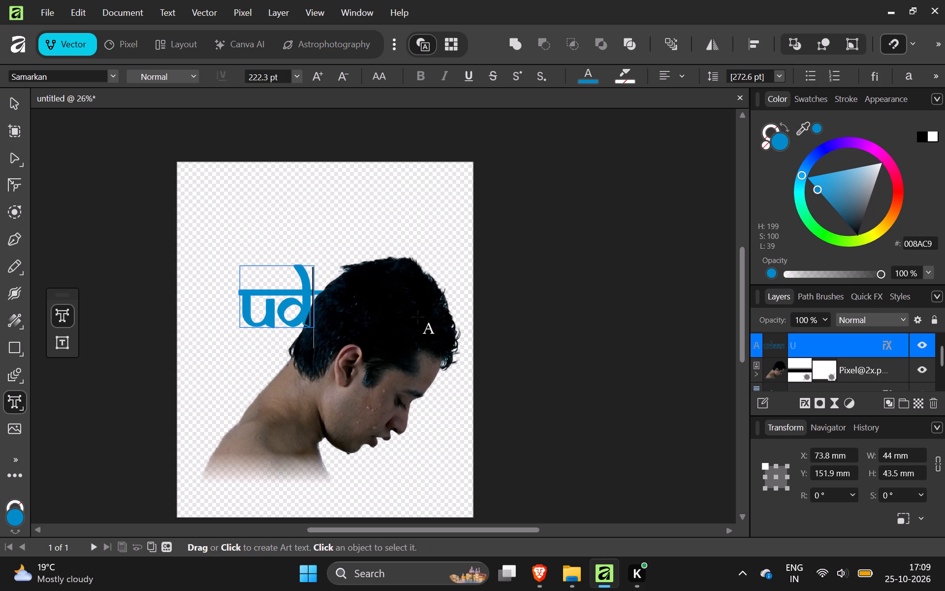
{"action": "key", "text": "shift+BackSpace"}
{"action": "key", "text": "shift+BackSpace"}
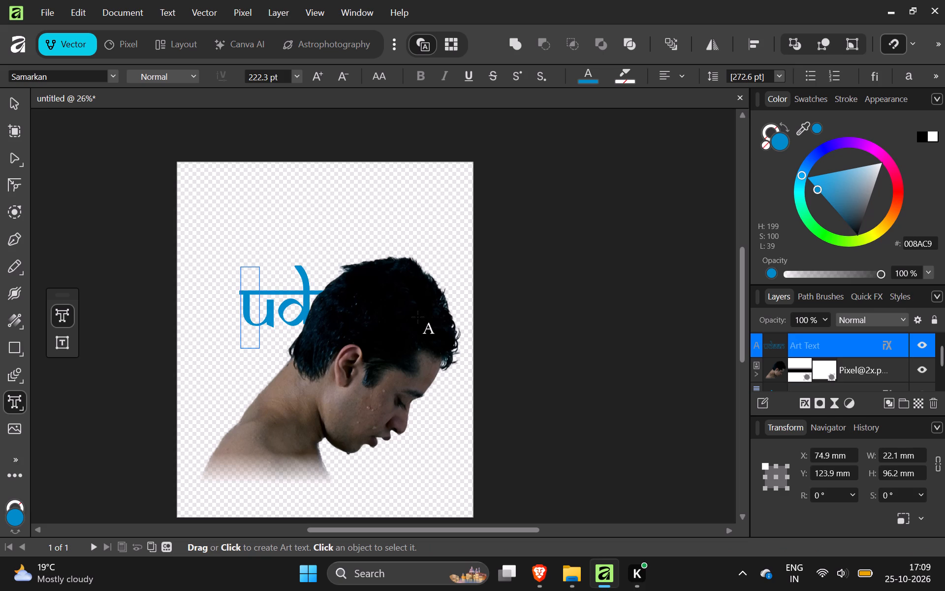
{"action": "key", "text": "shift+Delete"}
{"action": "key", "text": "shift+Delete"}
{"action": "key", "text": "Right"}
{"action": "key", "text": "Right"}
{"action": "key", "text": "Right"}
{"action": "key", "text": "shift+u"}
{"action": "key", "text": "shift+d"}
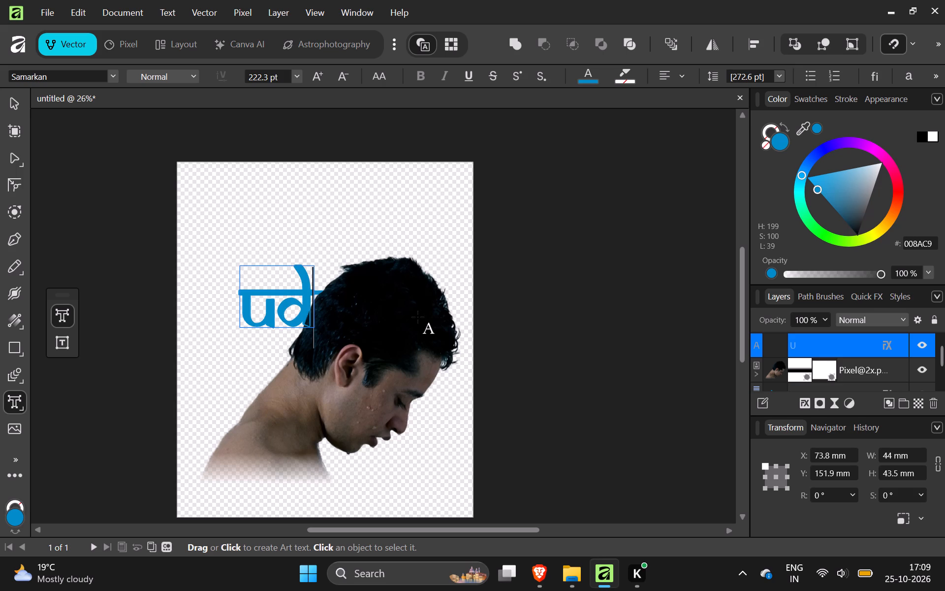
{"action": "type", "text": "AA"}
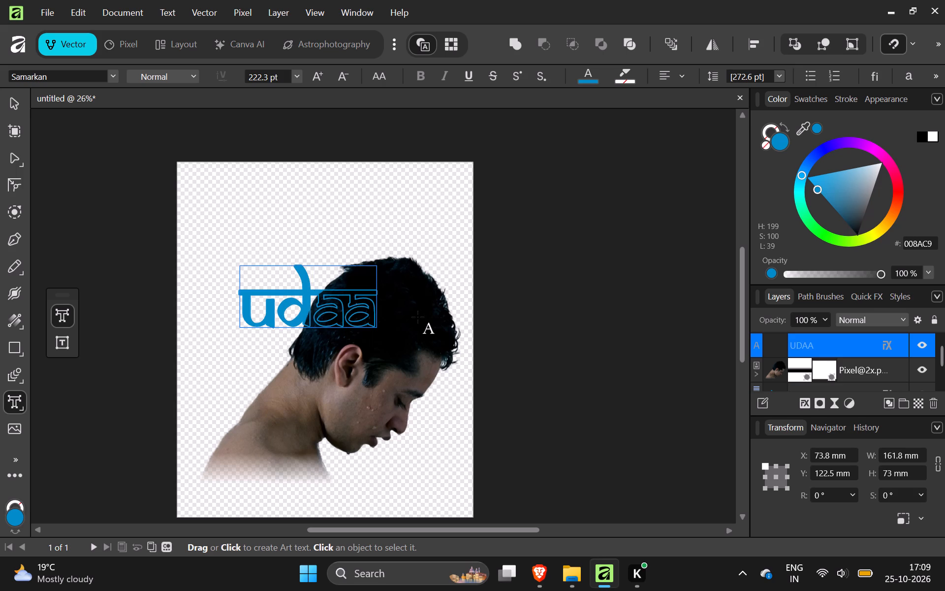
{"action": "key", "text": "shift+n"}
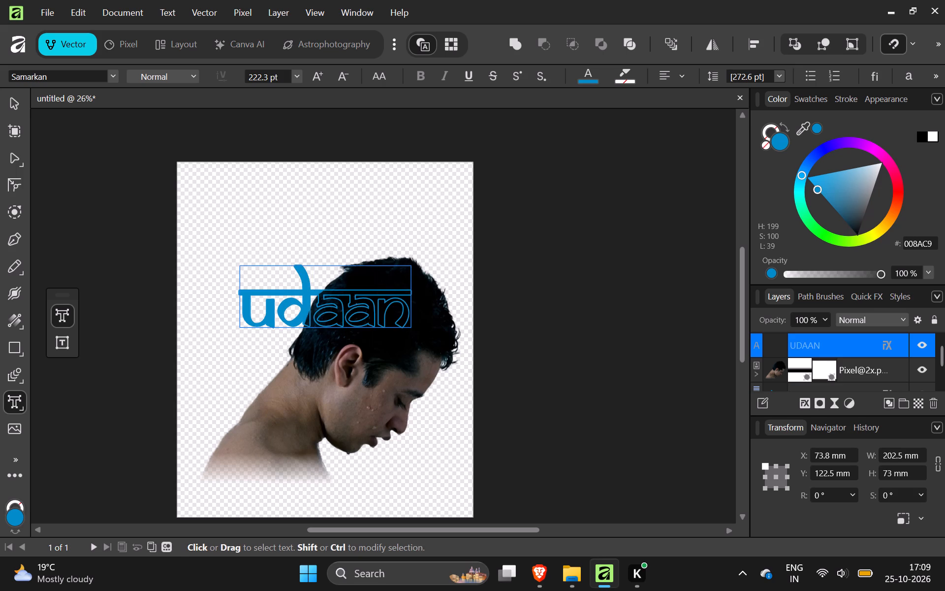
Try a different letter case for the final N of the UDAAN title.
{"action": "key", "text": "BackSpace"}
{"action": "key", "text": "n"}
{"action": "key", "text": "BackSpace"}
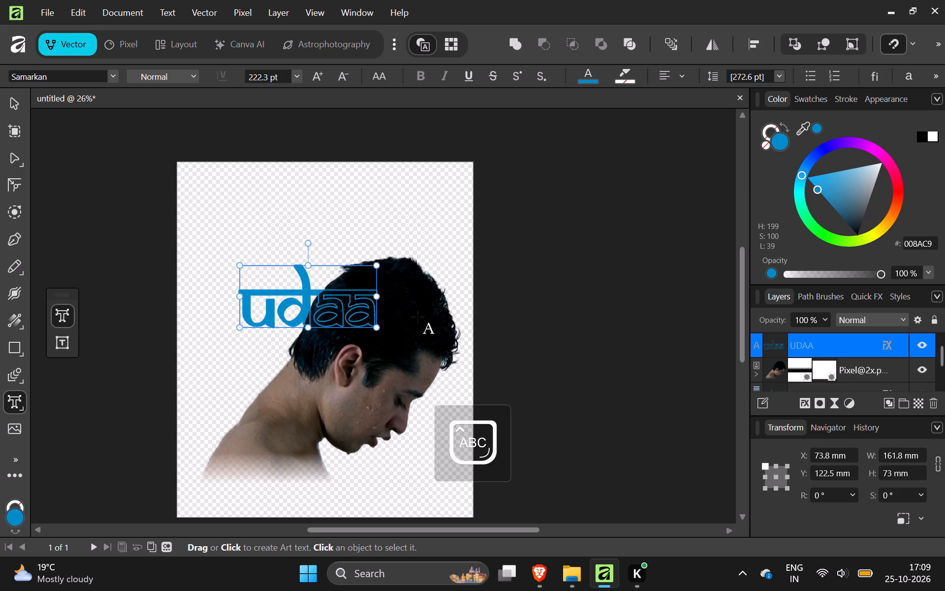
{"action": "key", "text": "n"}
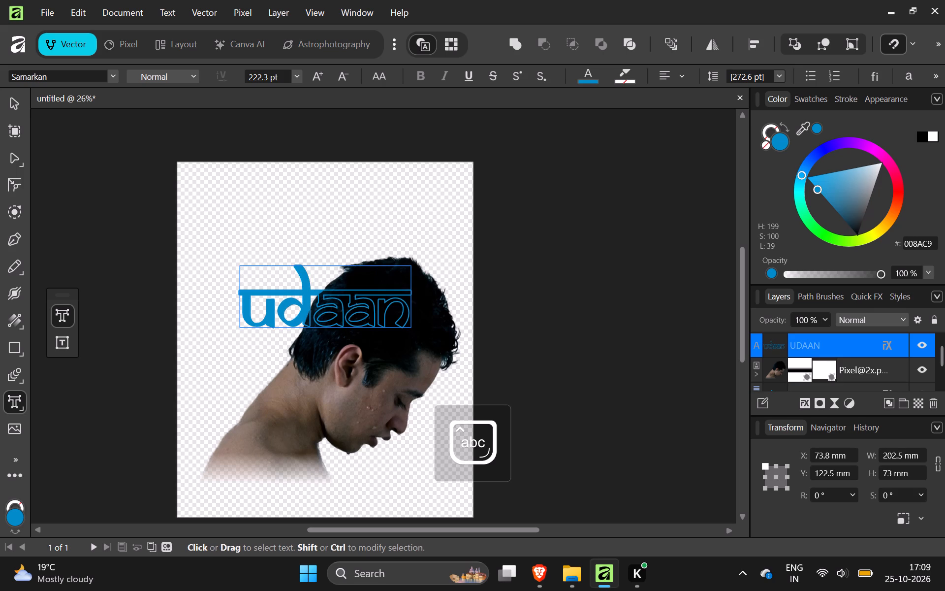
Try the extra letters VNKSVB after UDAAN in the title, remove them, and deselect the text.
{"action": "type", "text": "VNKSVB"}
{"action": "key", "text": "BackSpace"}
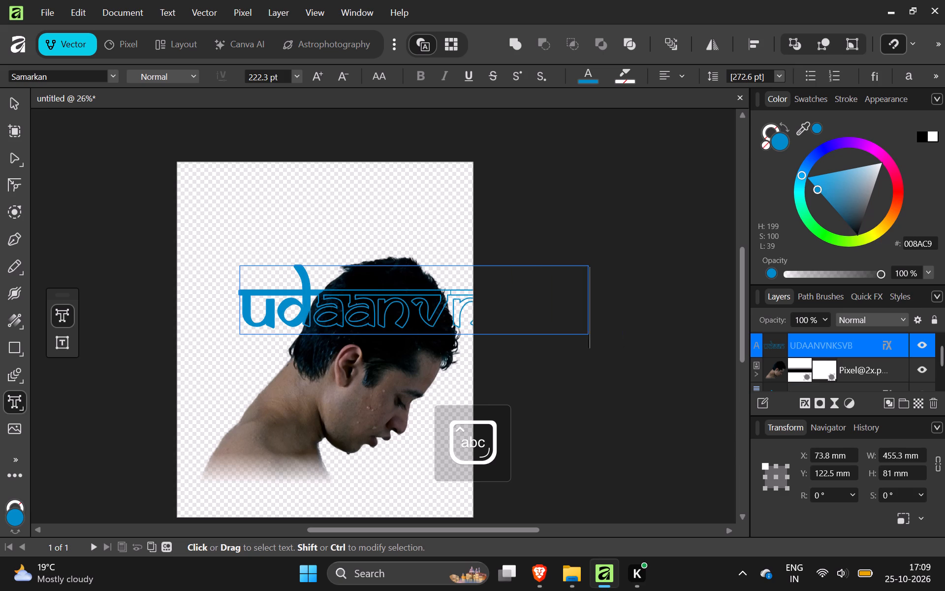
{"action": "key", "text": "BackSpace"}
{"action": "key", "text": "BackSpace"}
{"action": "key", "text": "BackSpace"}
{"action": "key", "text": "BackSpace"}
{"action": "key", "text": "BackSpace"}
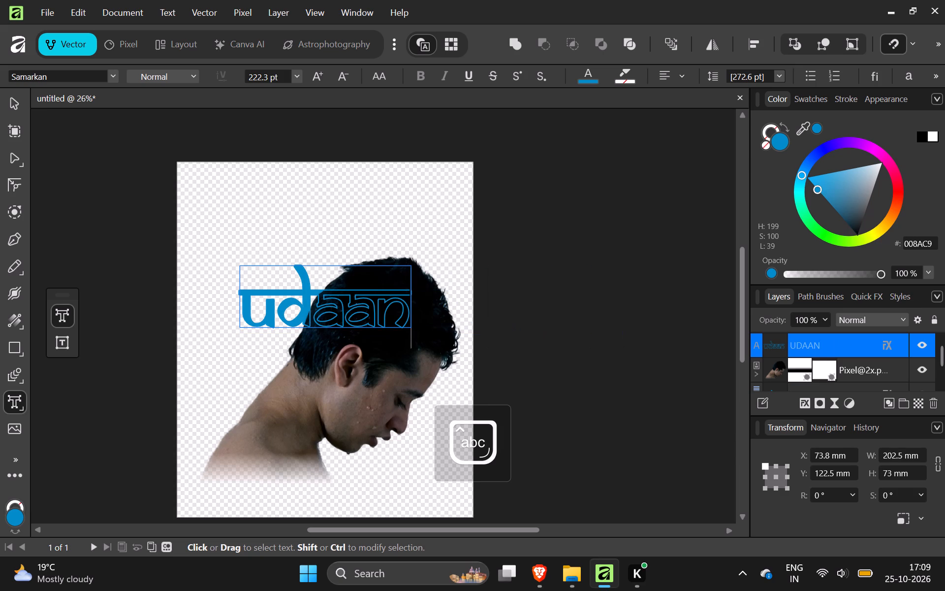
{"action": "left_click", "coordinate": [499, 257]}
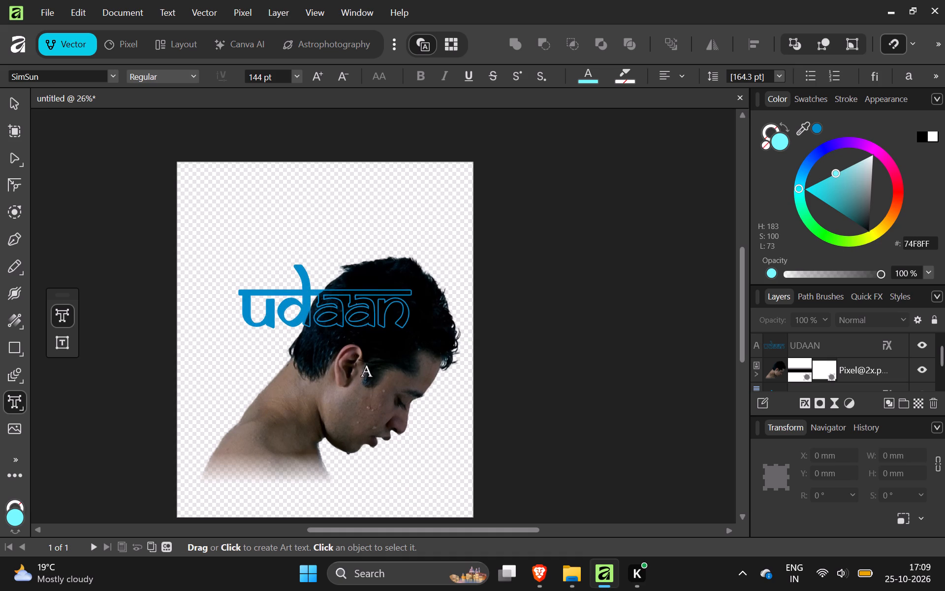
{"action": "scroll", "coordinate": [344, 323], "scroll_direction": "up", "scroll_amount": 4}
{"action": "scroll", "coordinate": [340, 322], "scroll_direction": "down", "scroll_amount": 4}
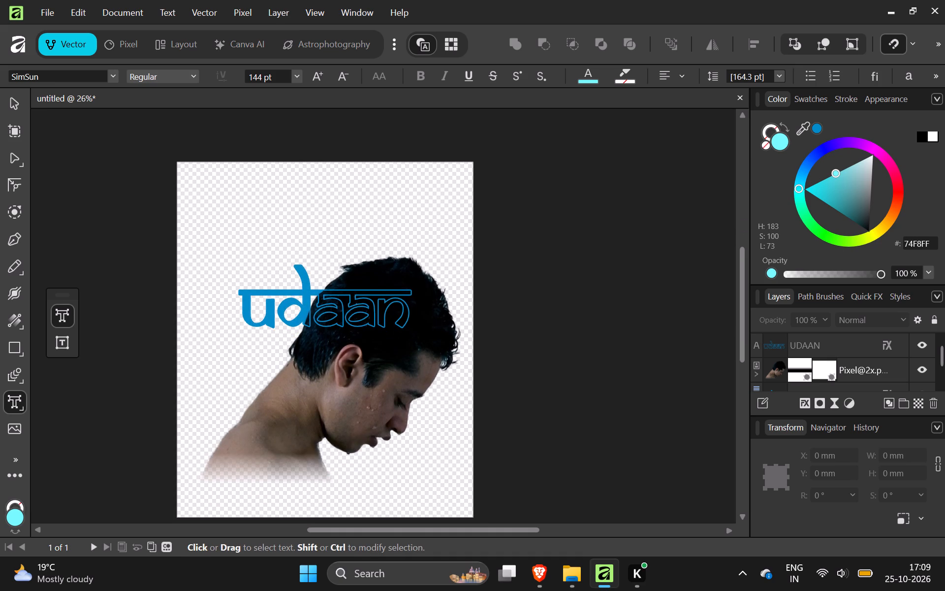
{"action": "scroll", "coordinate": [340, 325], "scroll_direction": "up", "scroll_amount": 12, "text": "ctrl"}
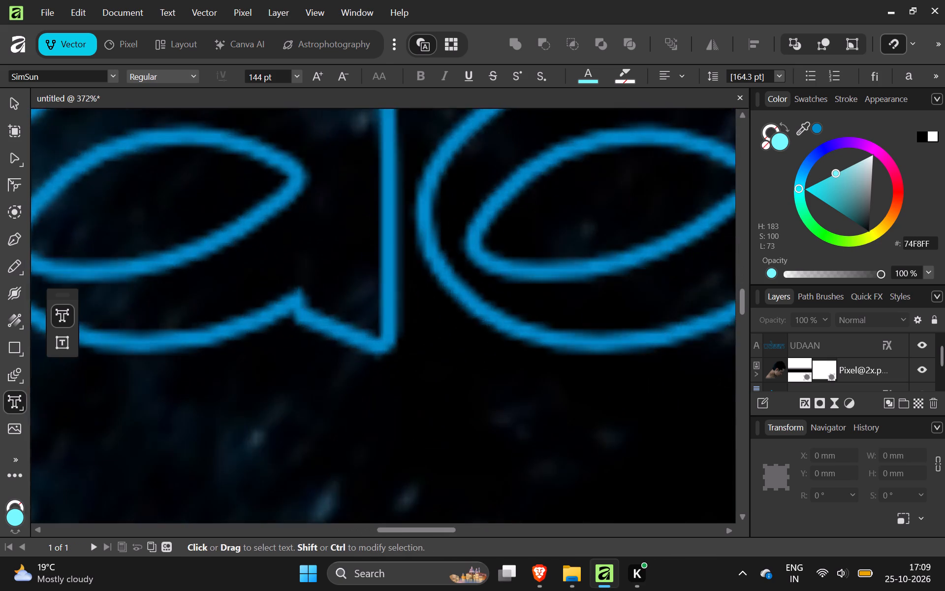
{"action": "scroll", "coordinate": [342, 327], "scroll_direction": "down", "scroll_amount": 8, "text": "ctrl"}
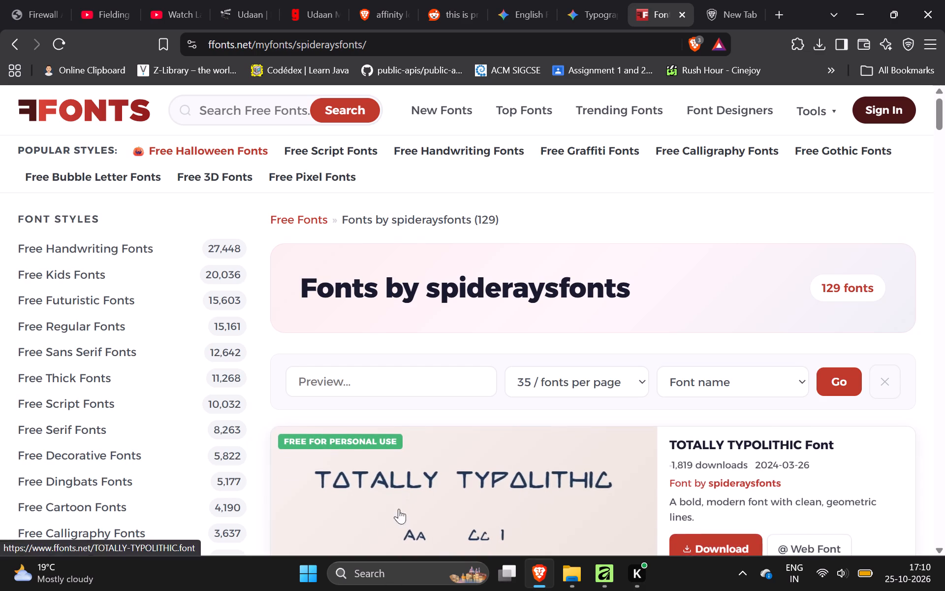
Search Windows for the WhatsApp app.
{"action": "left_click", "coordinate": [380, 577]}
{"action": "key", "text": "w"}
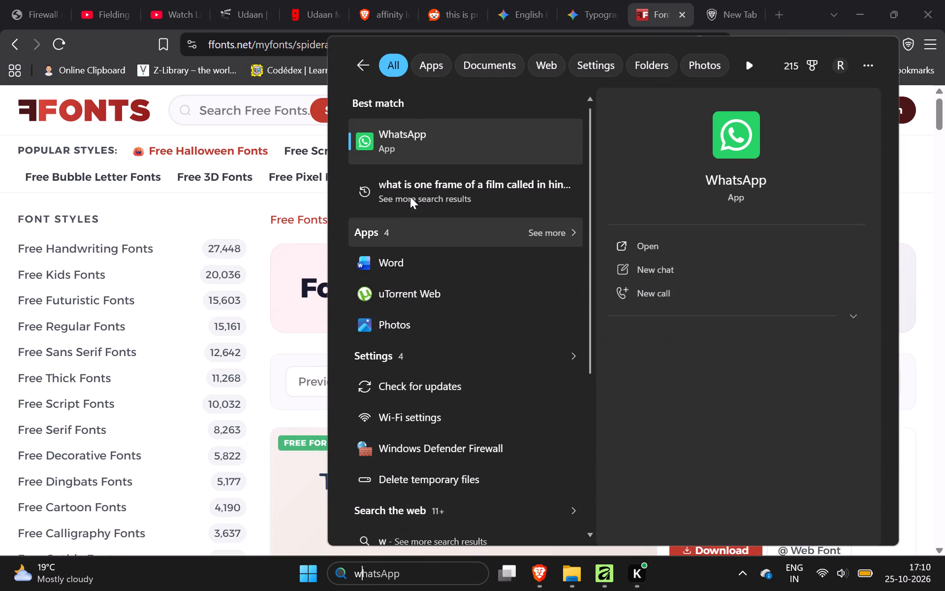